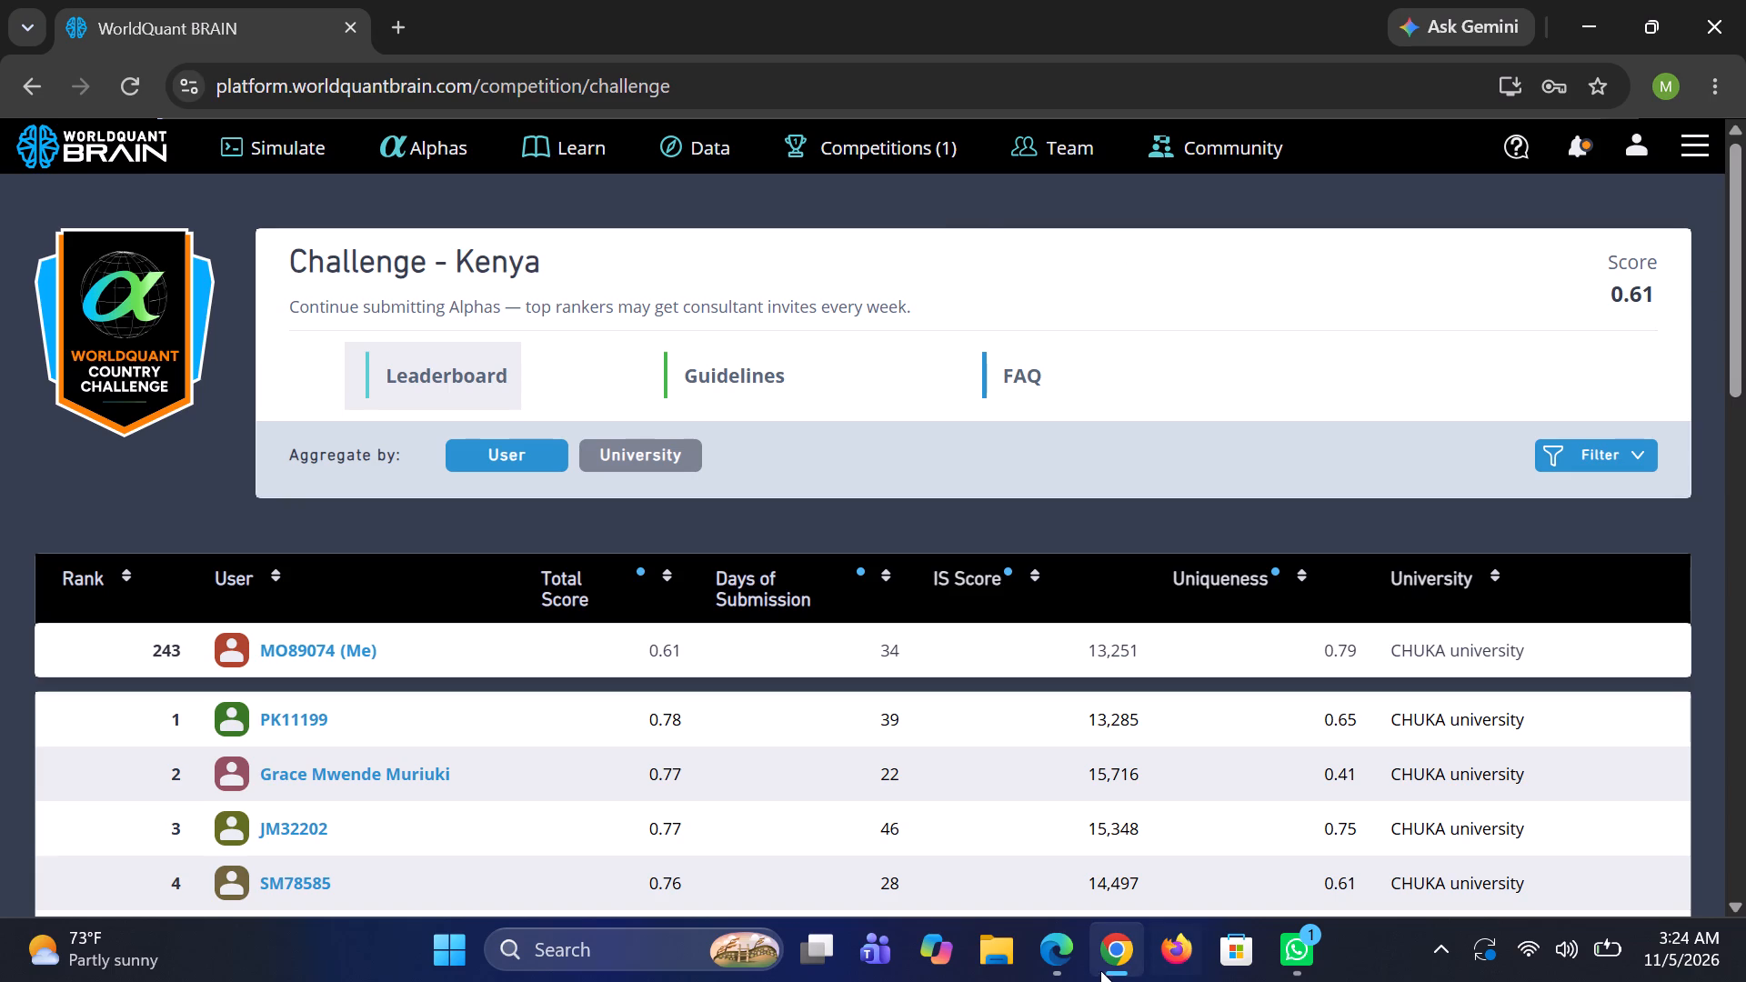
# Switch to YouTube in Microsoft Edge and play the recommended video "Asake - Only Me (Official Video)".
pyautogui.click(1055, 952)
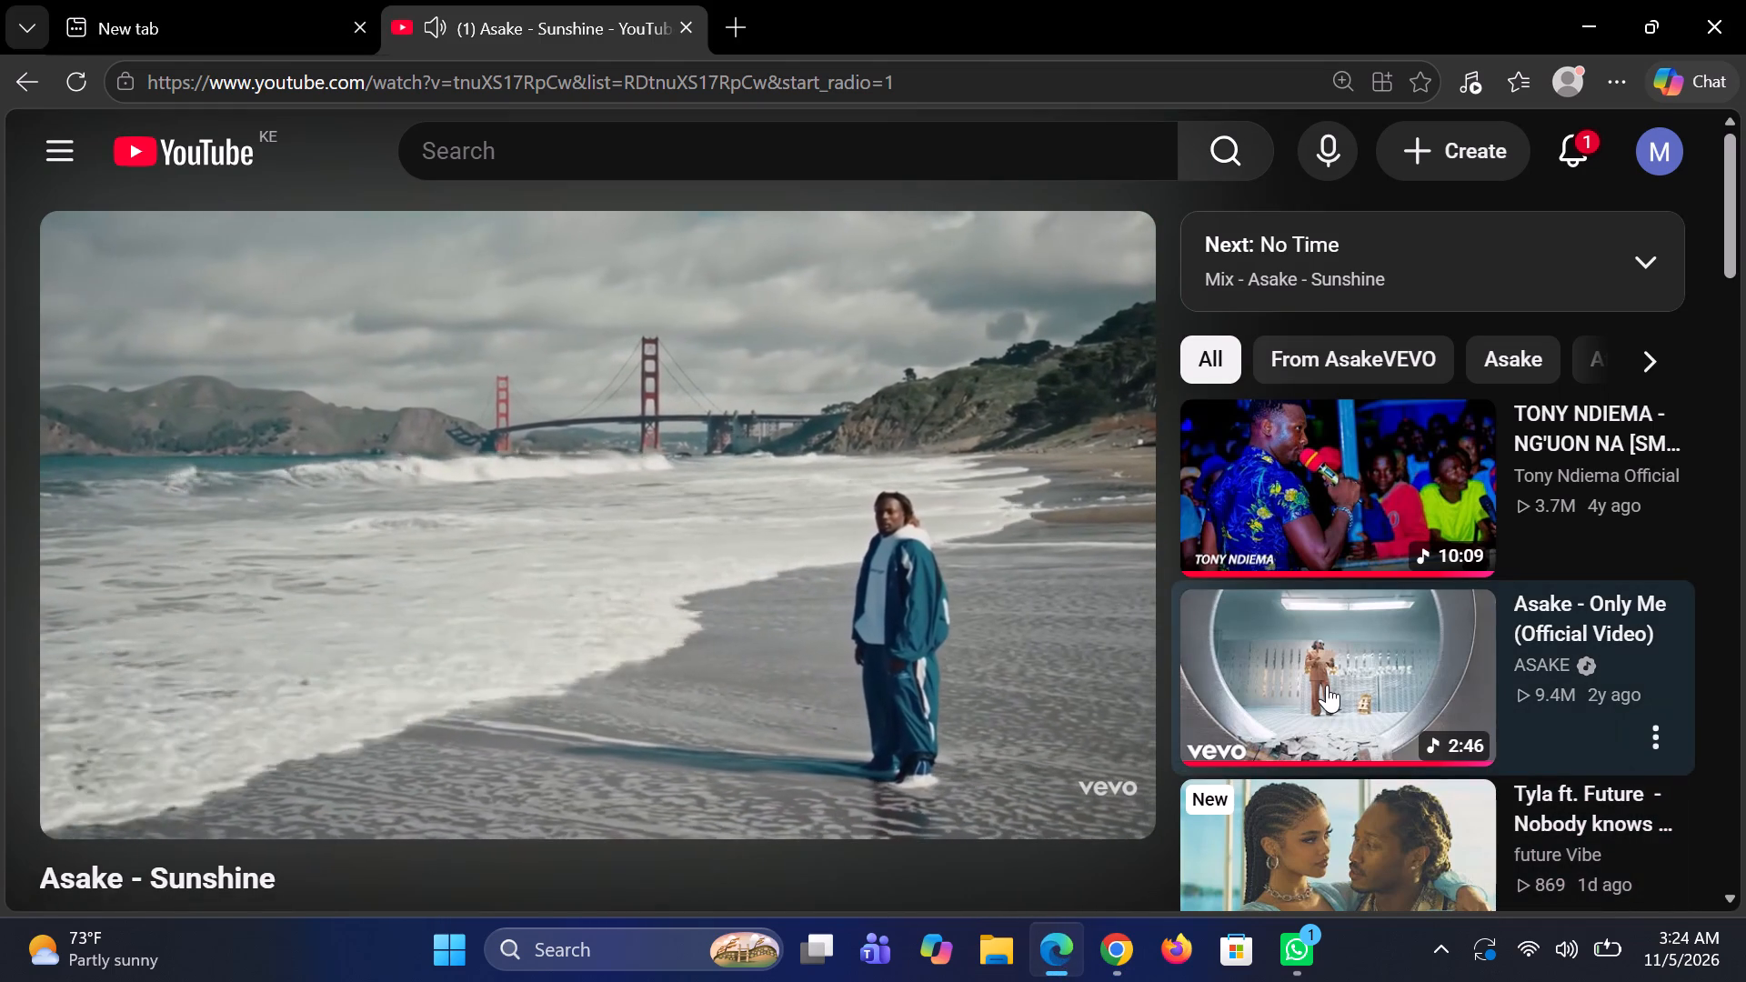
pyautogui.click(1327, 685)
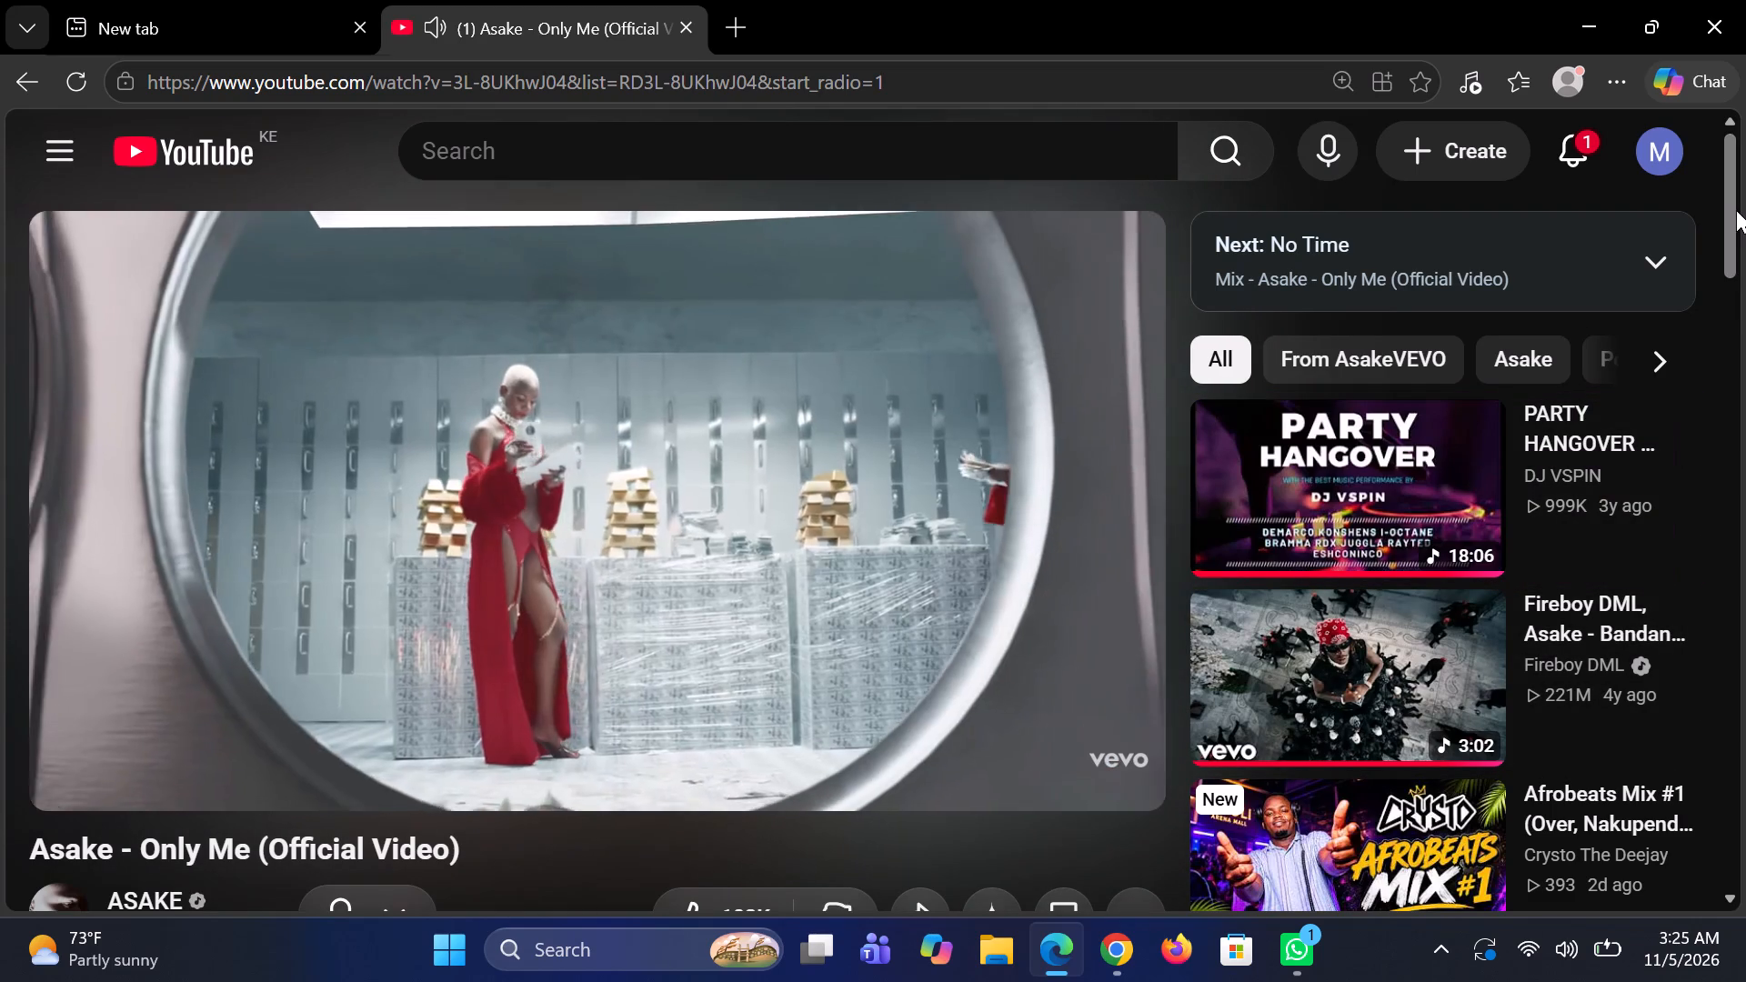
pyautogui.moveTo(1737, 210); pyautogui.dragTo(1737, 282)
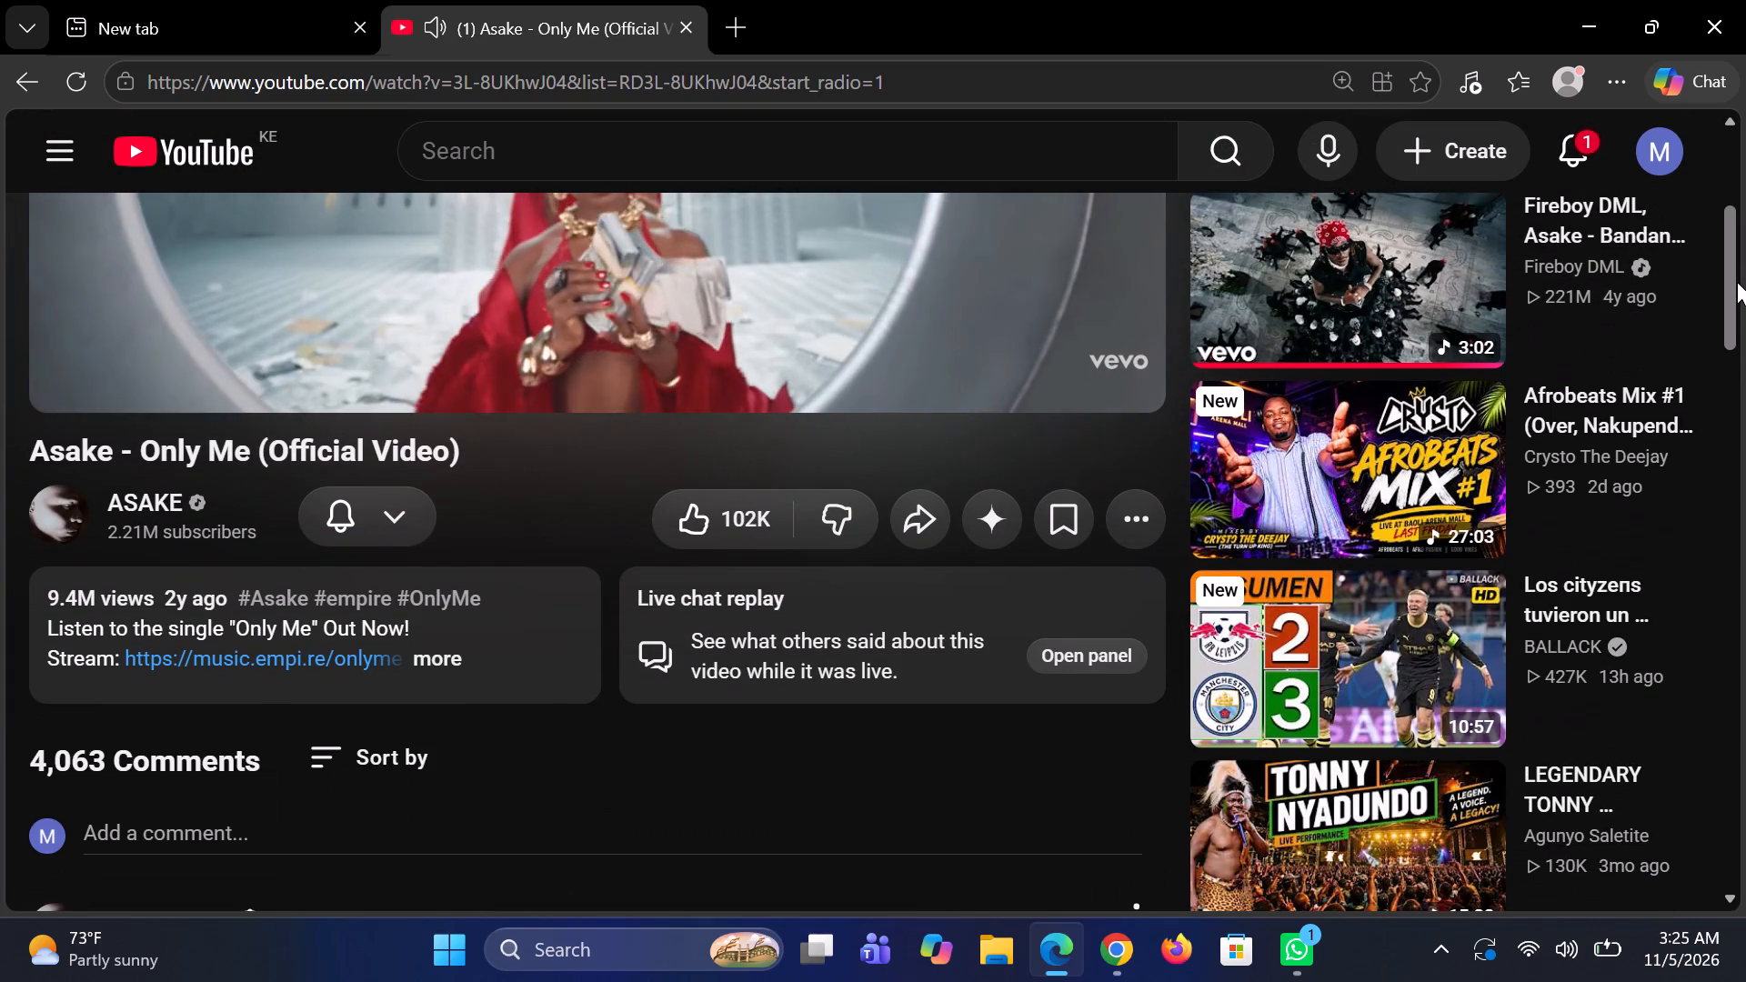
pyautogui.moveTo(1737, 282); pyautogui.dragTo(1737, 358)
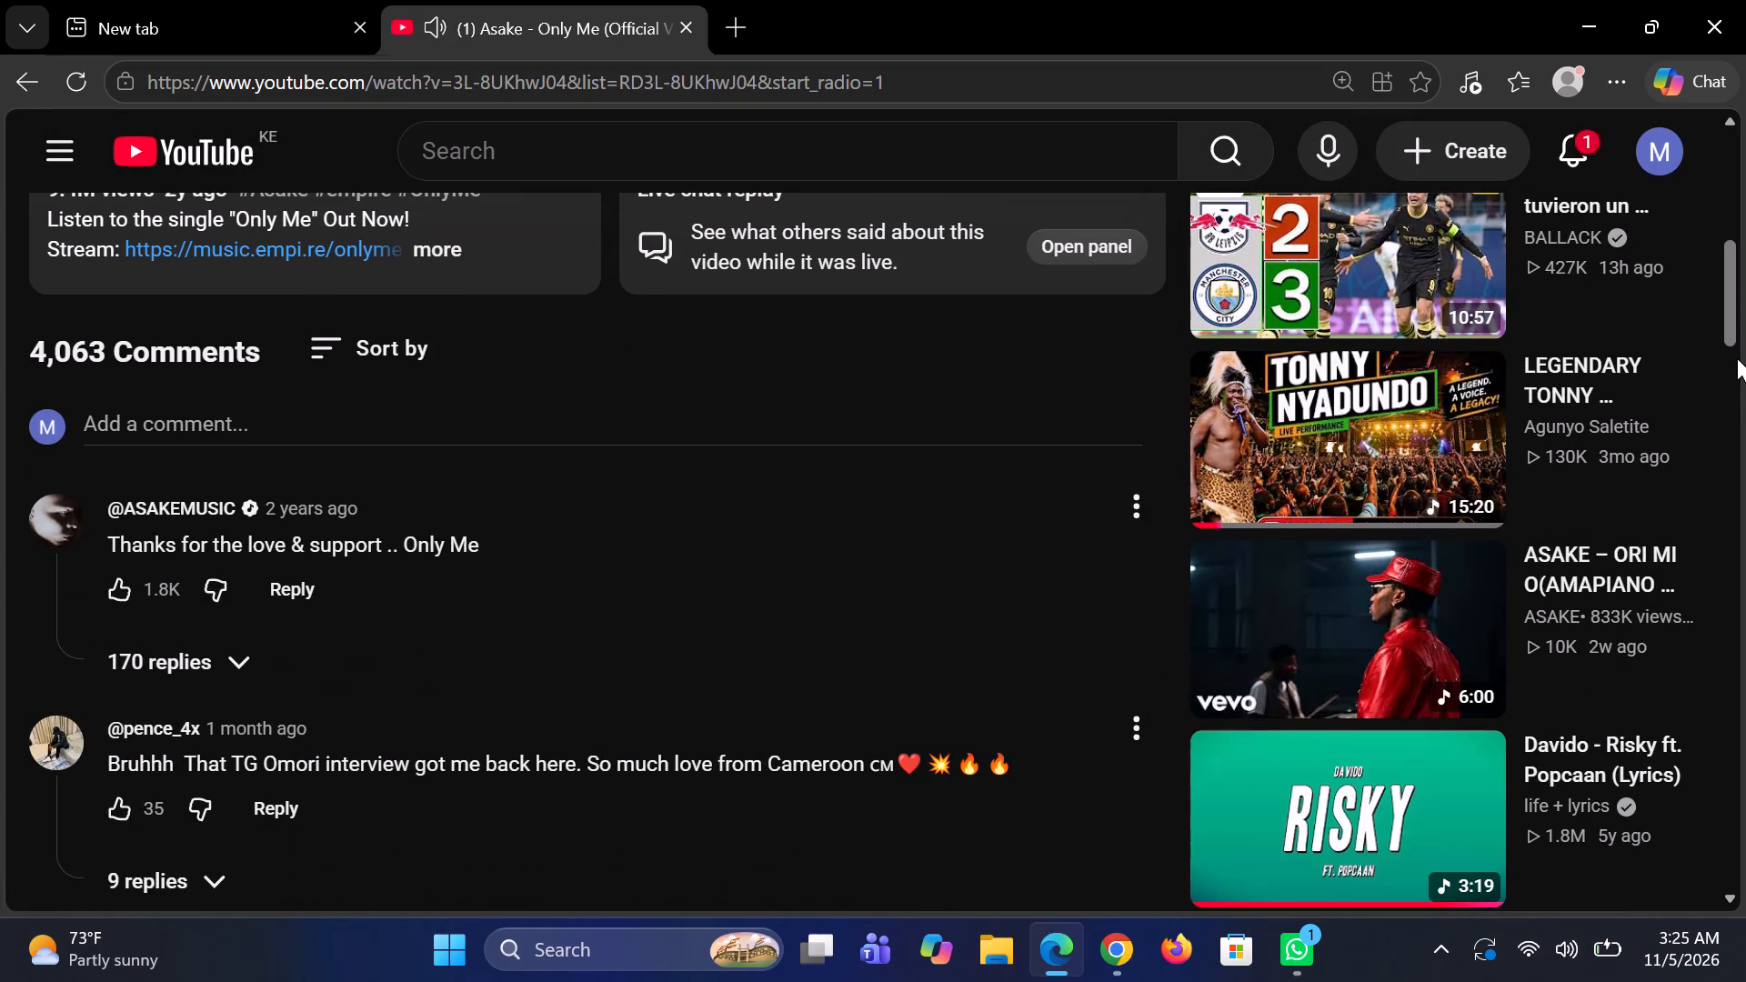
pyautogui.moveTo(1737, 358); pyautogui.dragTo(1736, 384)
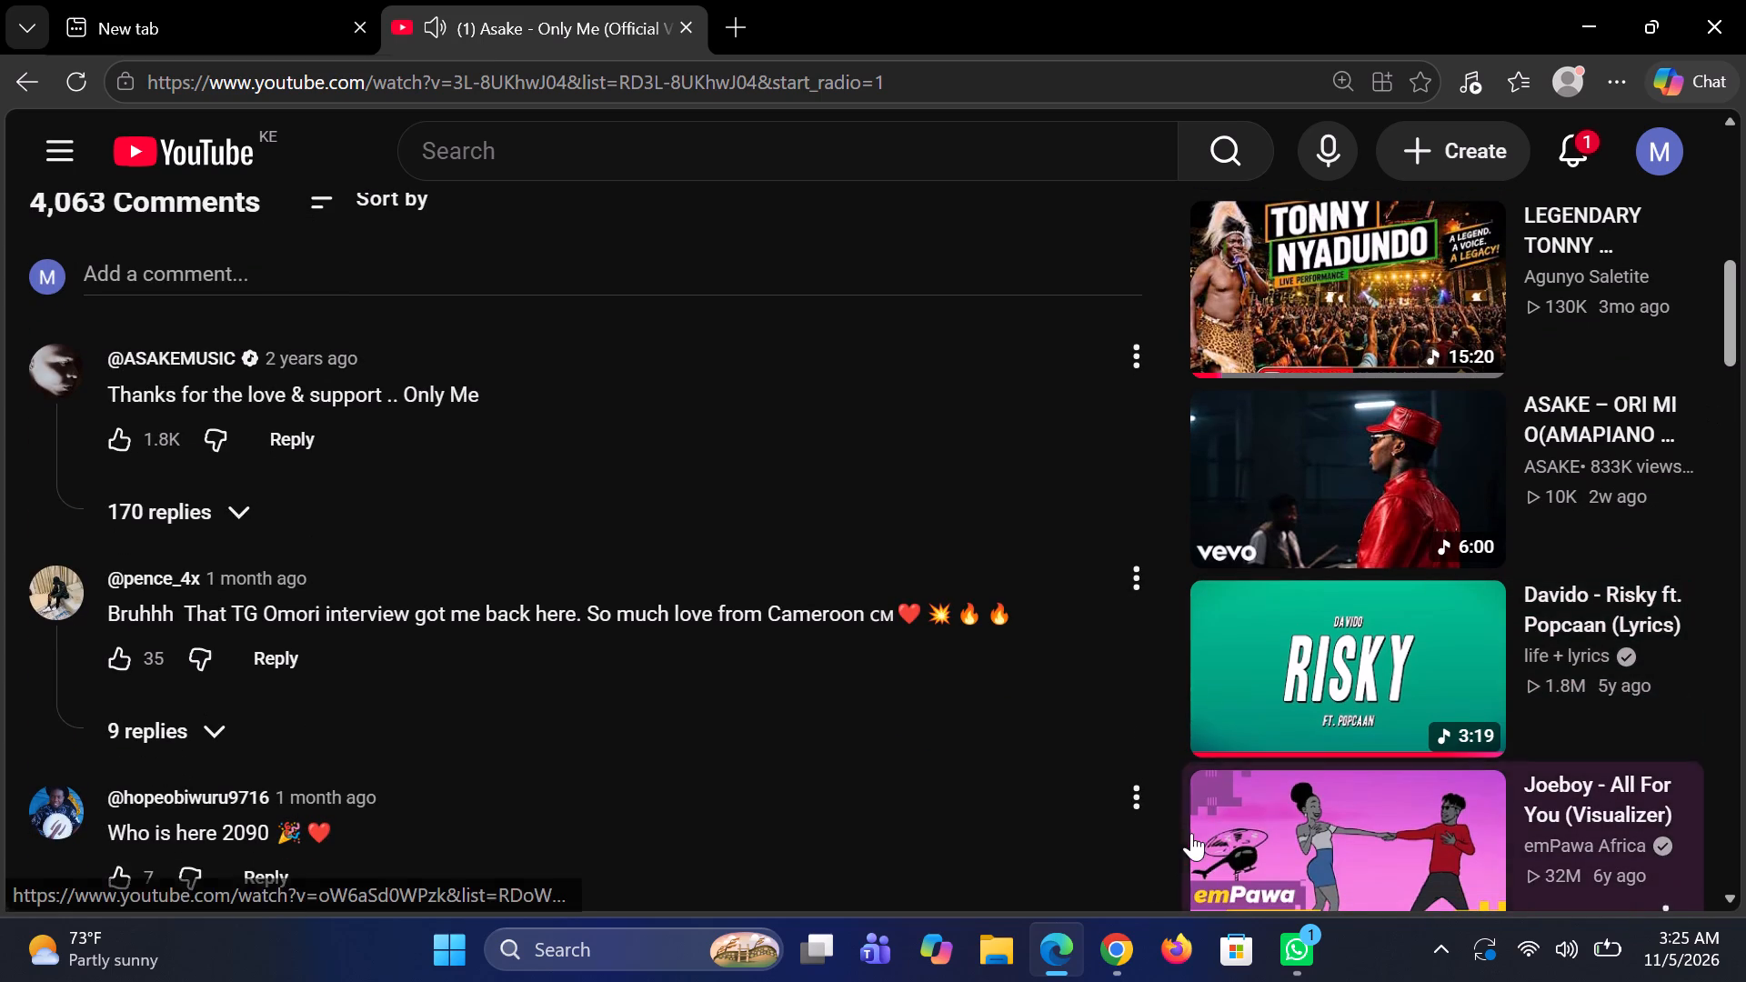
# Switch back to WorldQuant BRAIN in Google Chrome and open the Simulate page.
pyautogui.click(1112, 955)
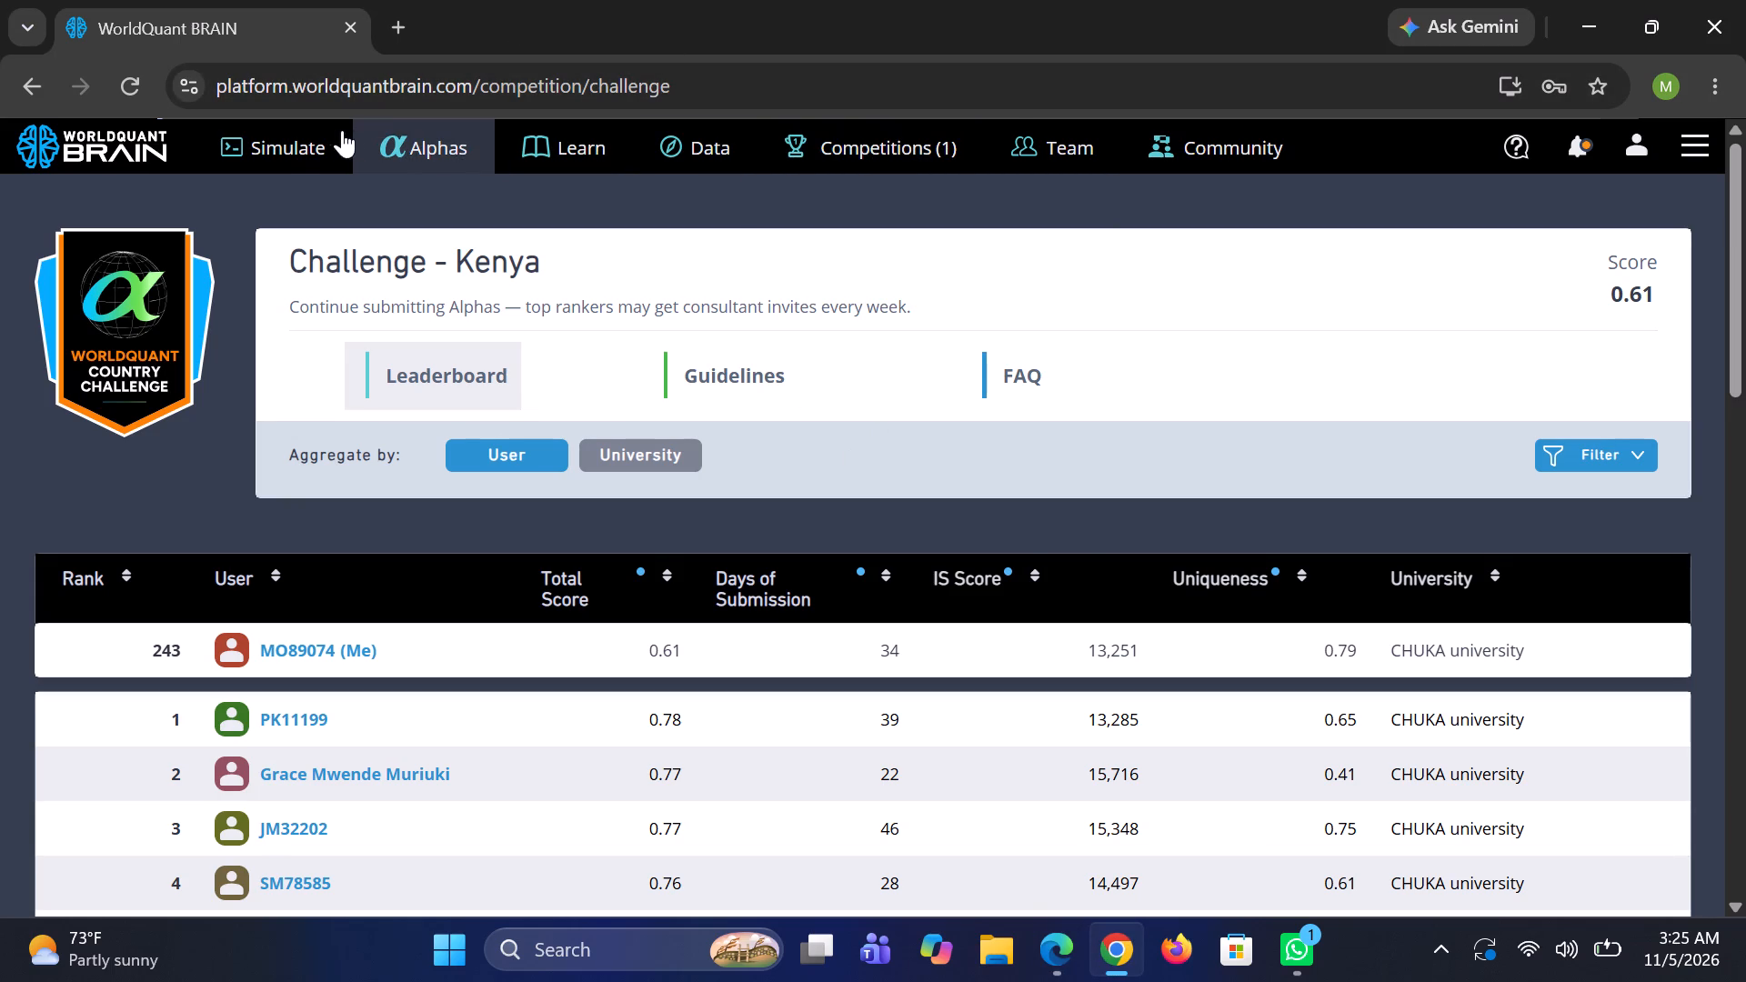
pyautogui.click(301, 136)
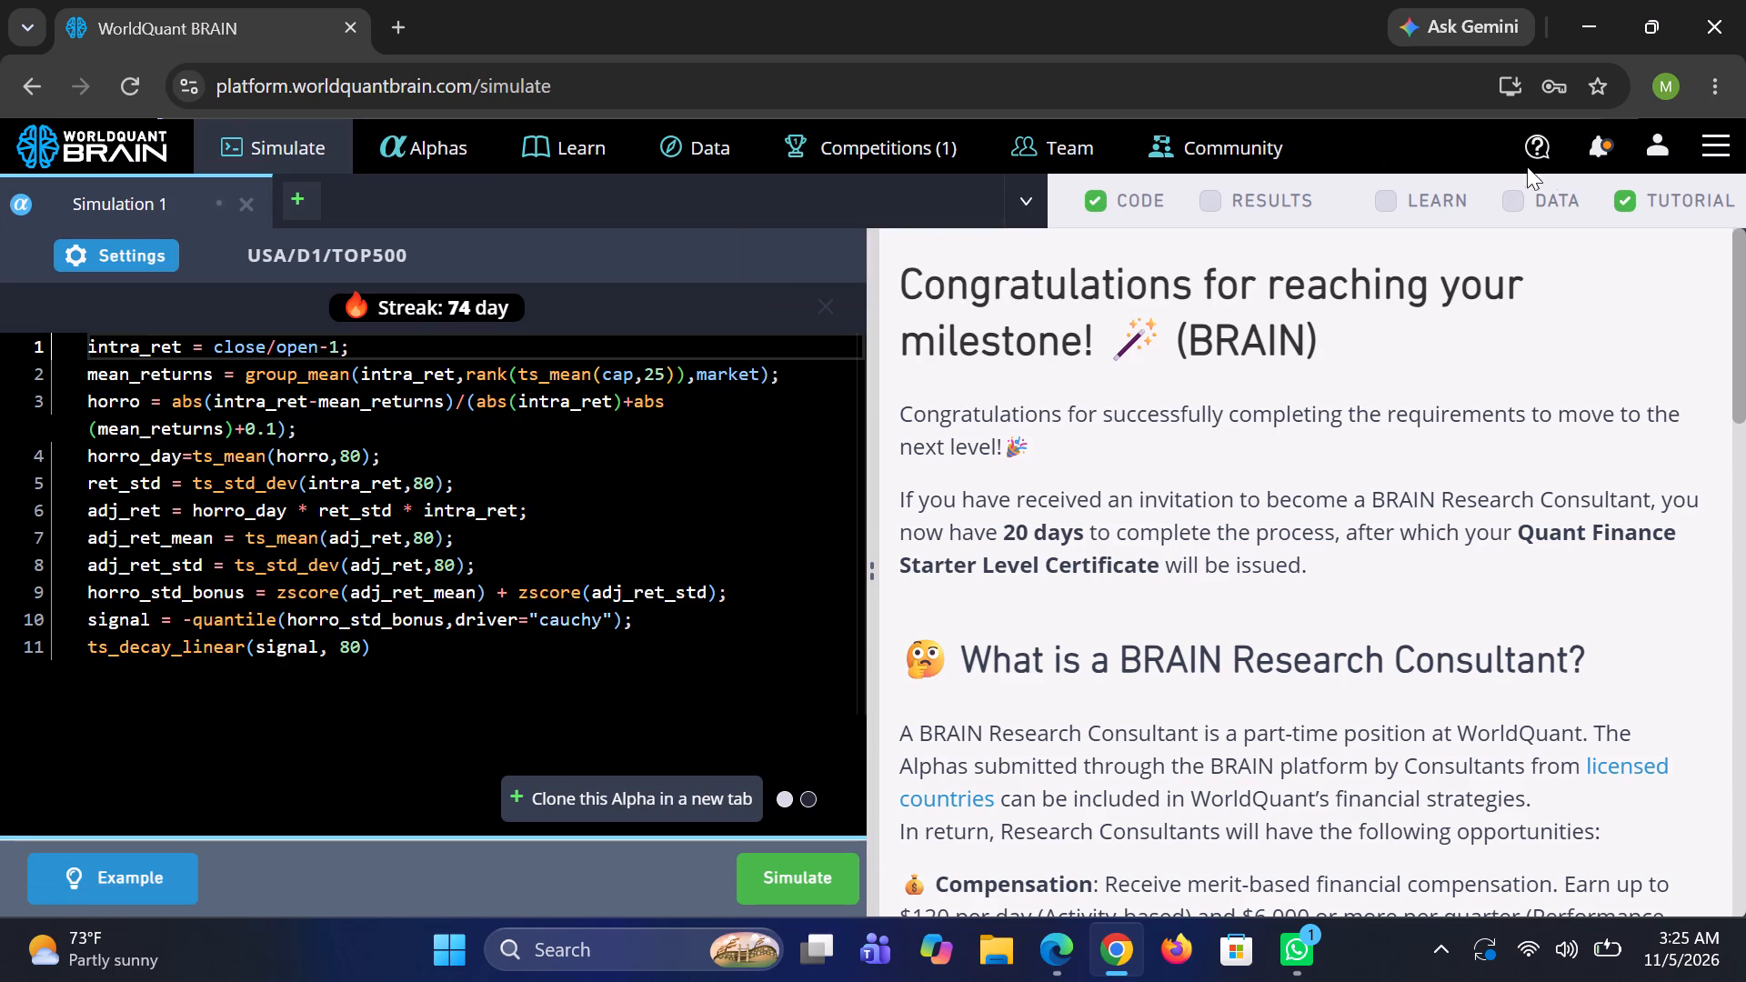
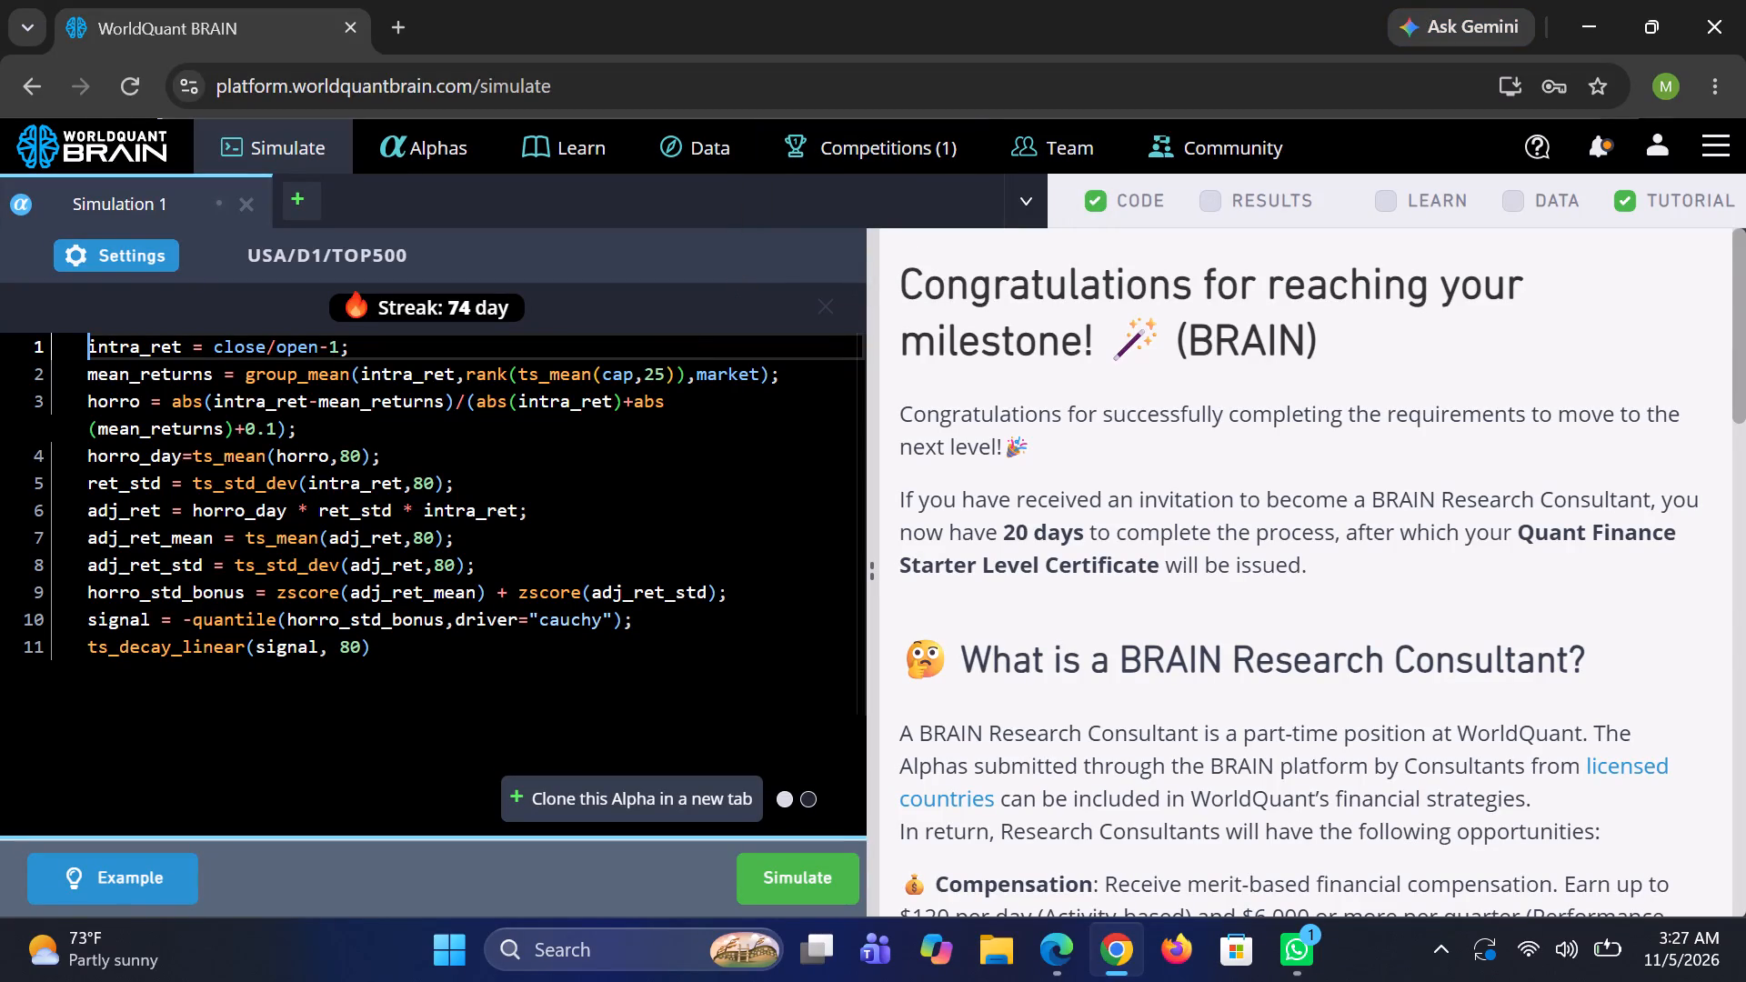
# Open the Alphas page in WorldQuant BRAIN.
pyautogui.click(457, 125)
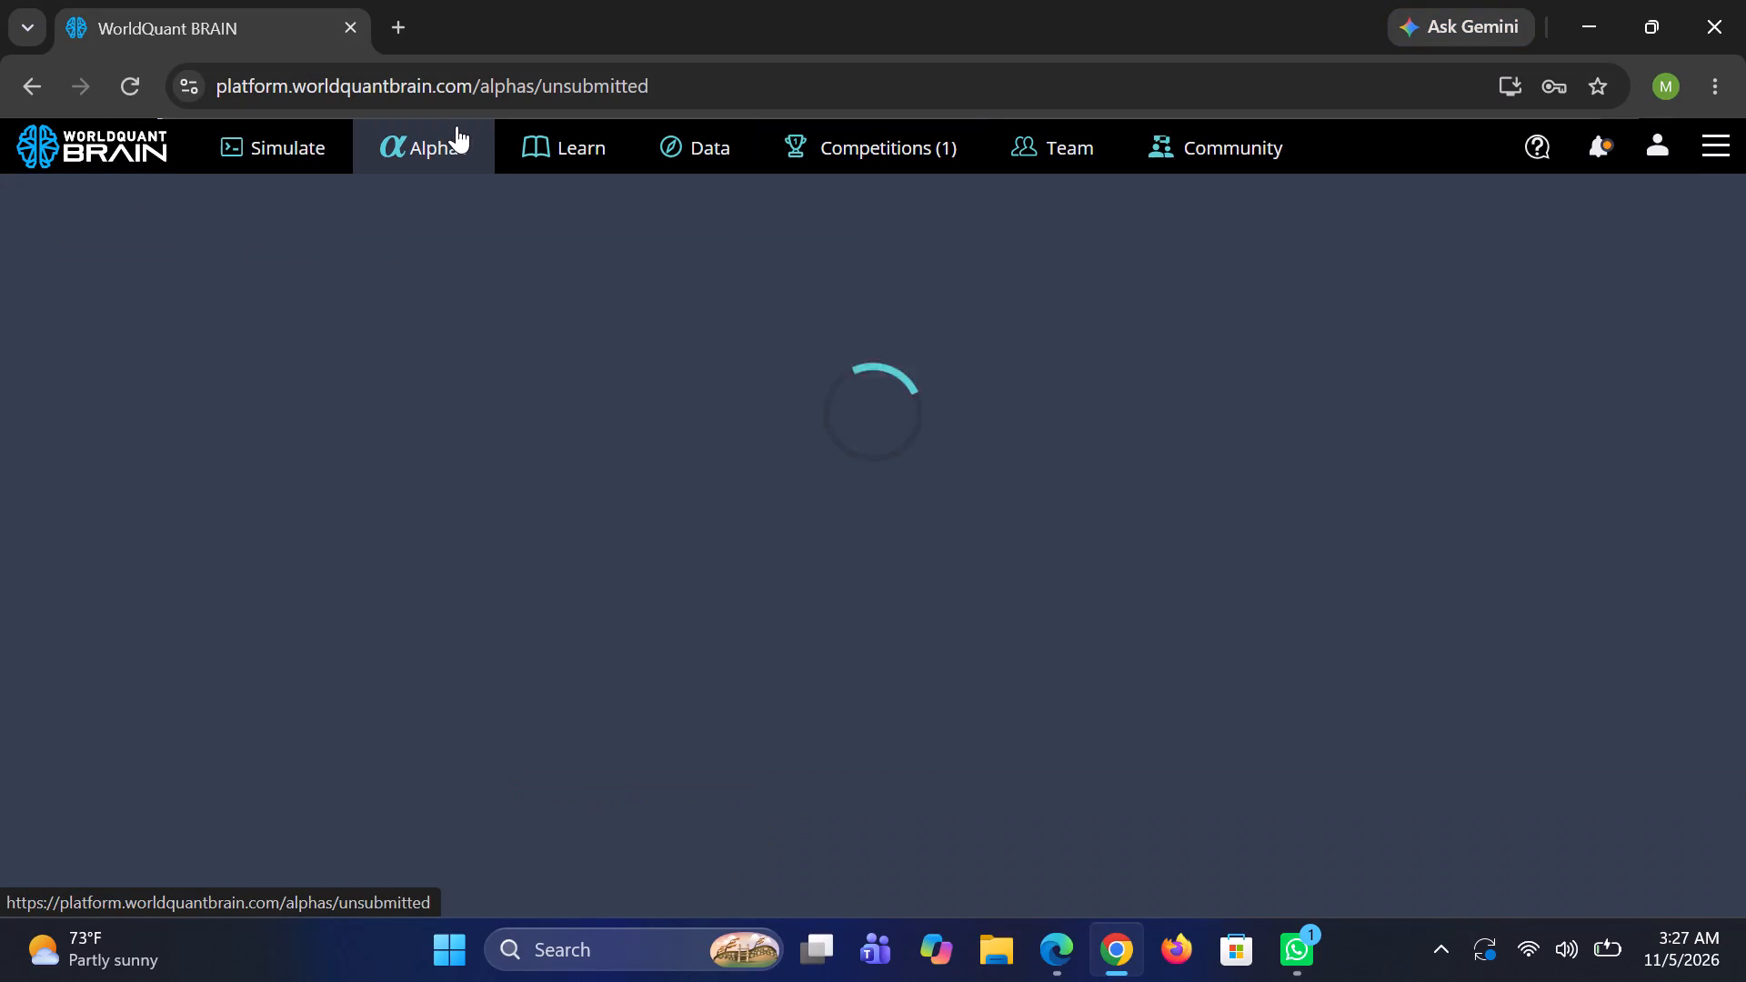
# Switch to YouTube in Microsoft Edge and play the recommended video "Davido - Risky ft. Popcaan (Lyrics)".
pyautogui.click(1048, 941)
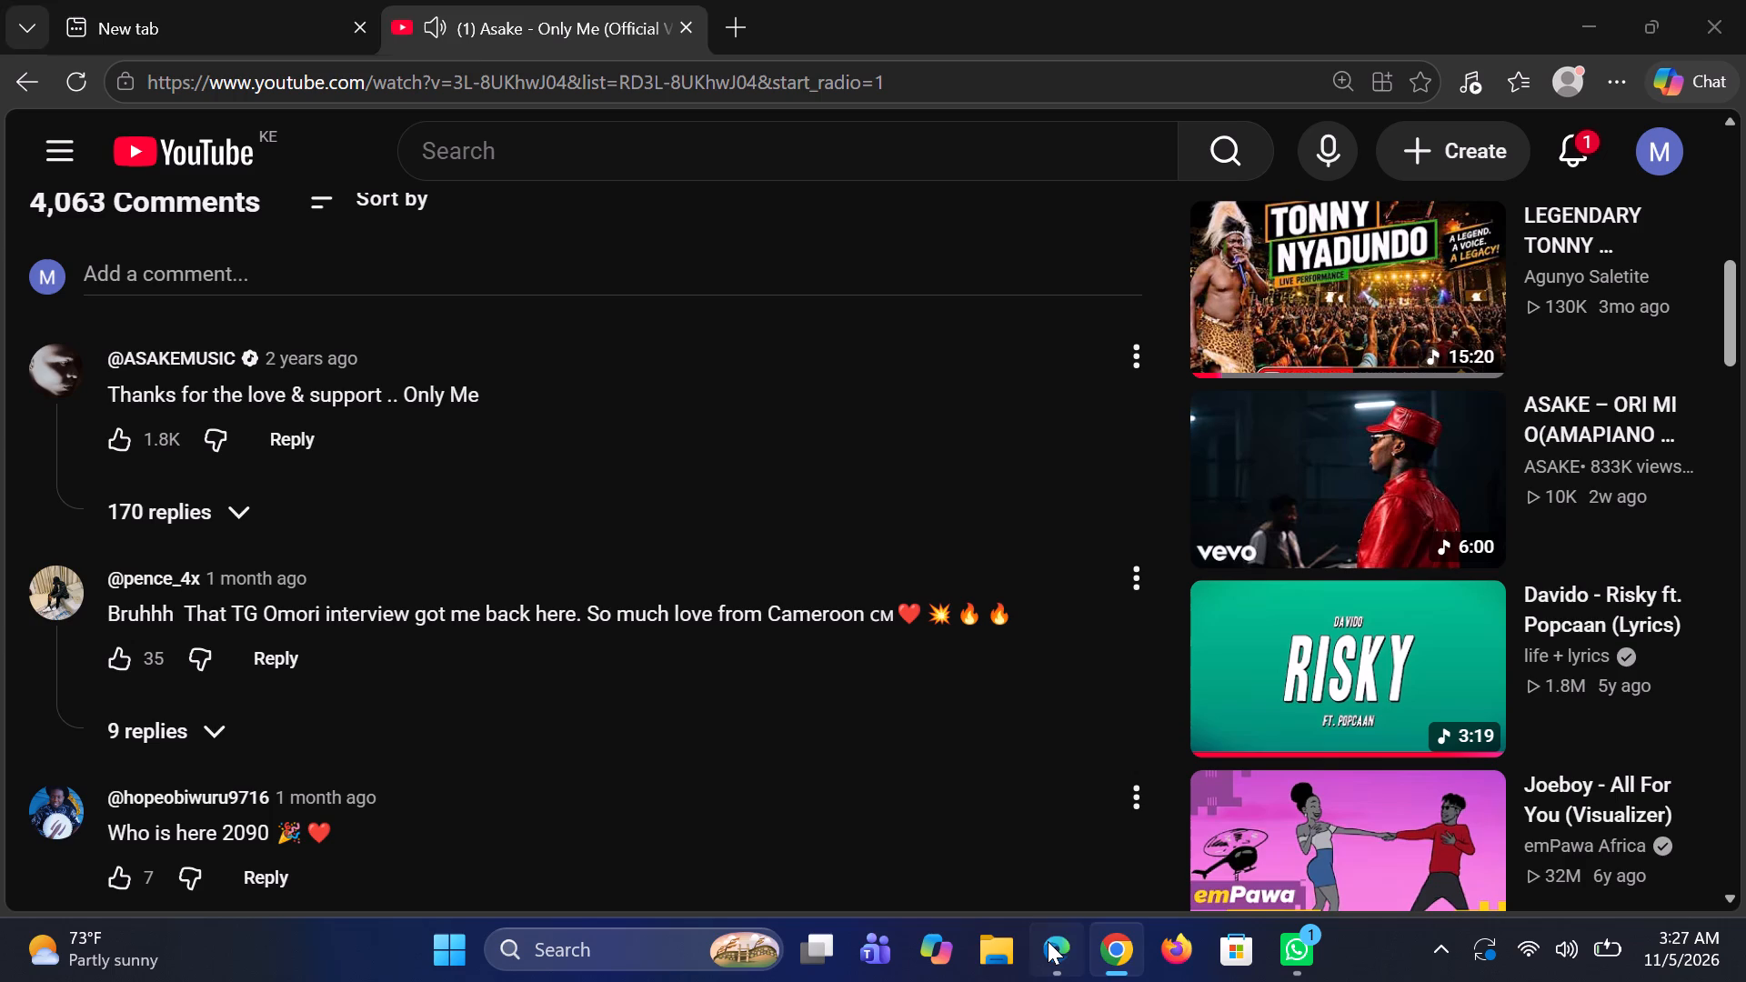
pyautogui.click(1373, 693)
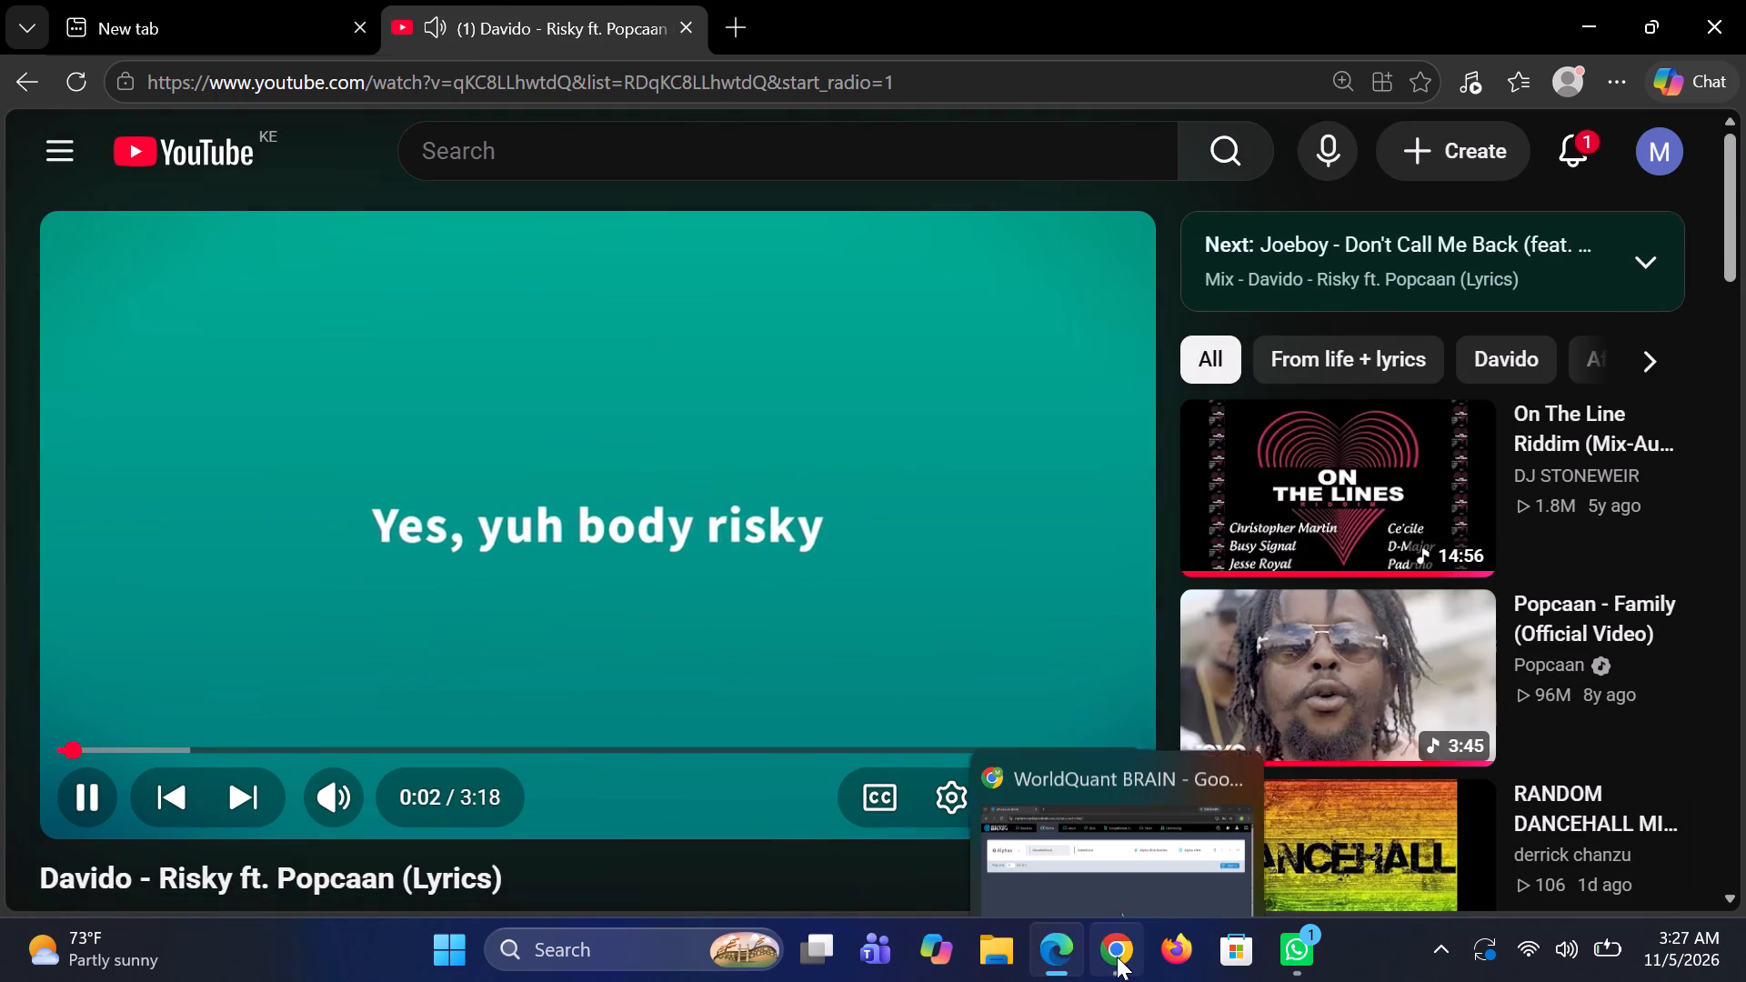
# Switch back to WorldQuant BRAIN in Google Chrome and show the list of submitted alphas.
pyautogui.click(1117, 955)
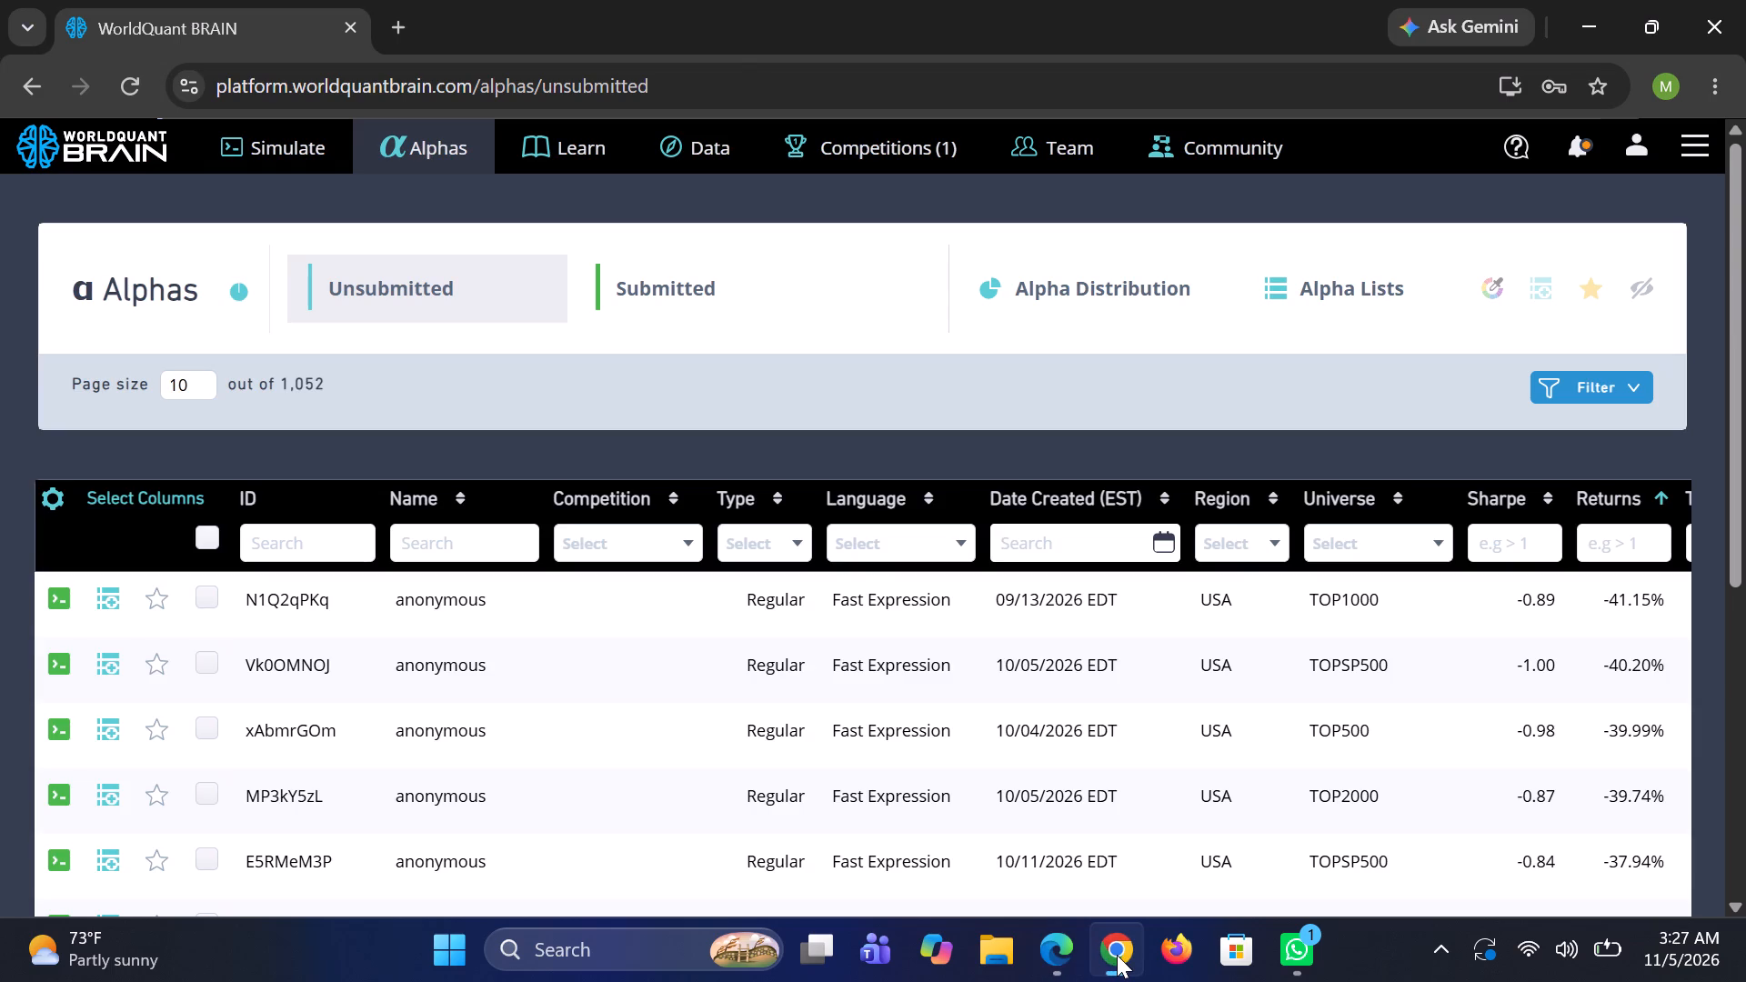
pyautogui.click(688, 276)
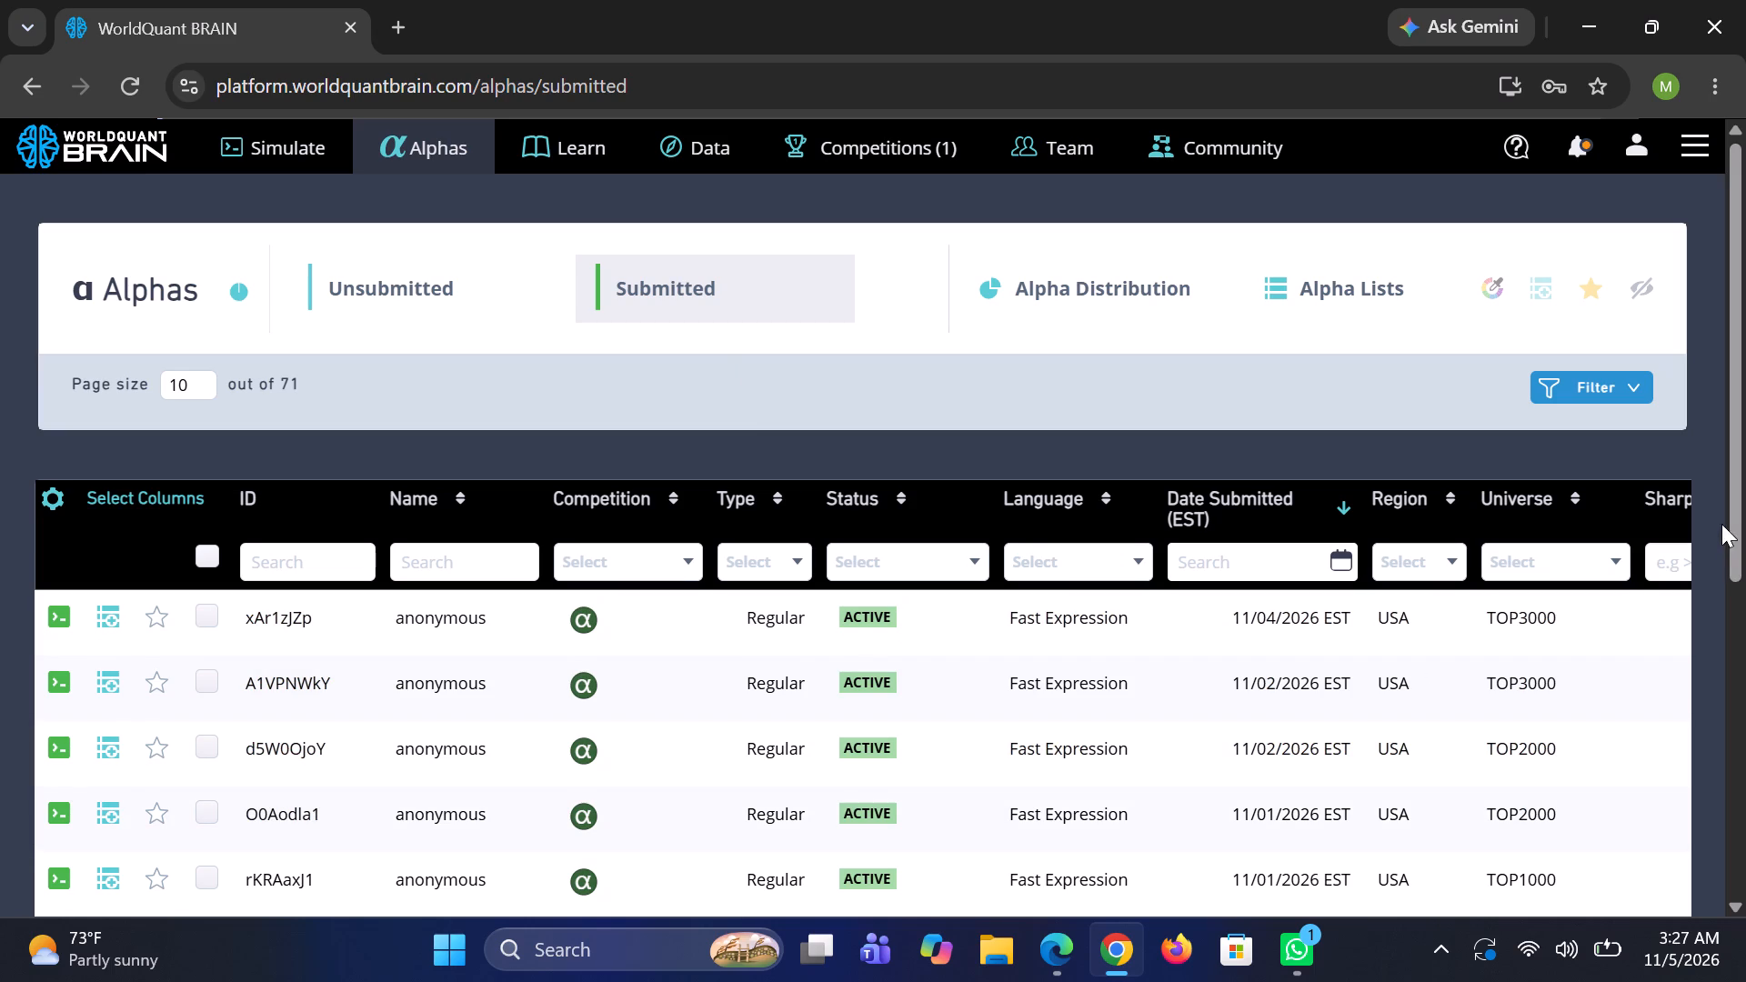
# Go to page 2 of the submitted alphas and examine the code and simulation settings of zq3ZRgM8, vROE0gga and akVzng19.
pyautogui.moveTo(1743, 519); pyautogui.dragTo(1745, 789)
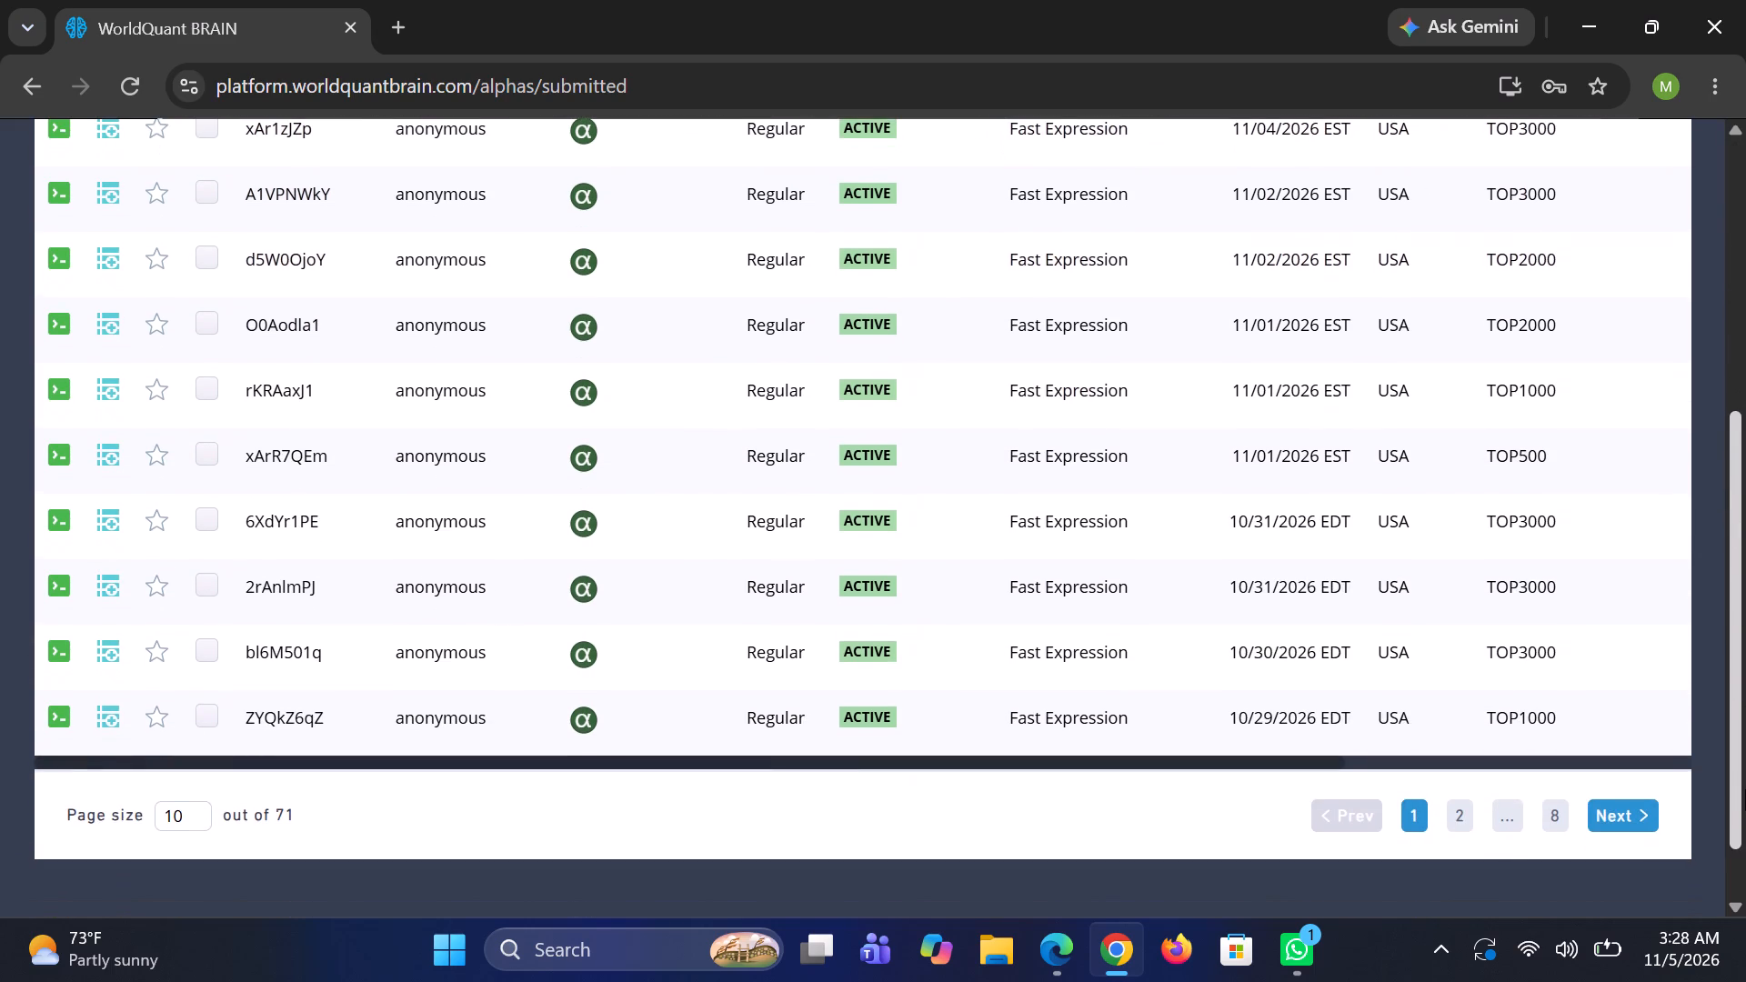
pyautogui.click(1465, 816)
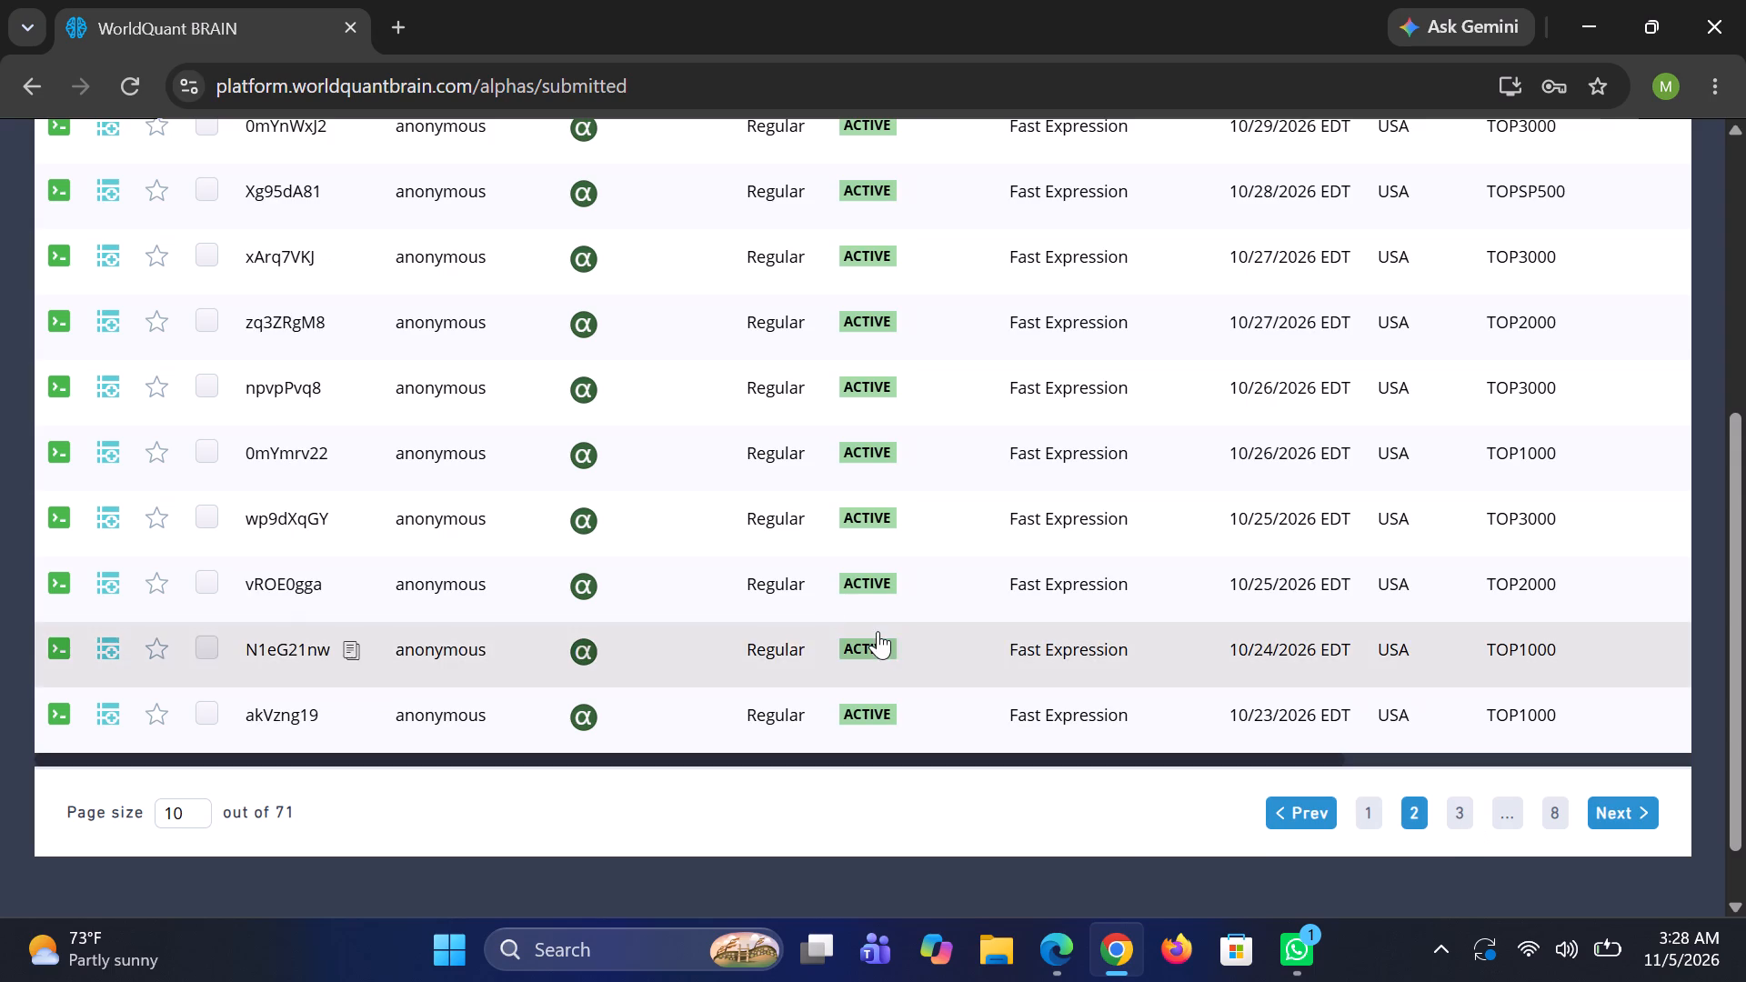
pyautogui.click(775, 338)
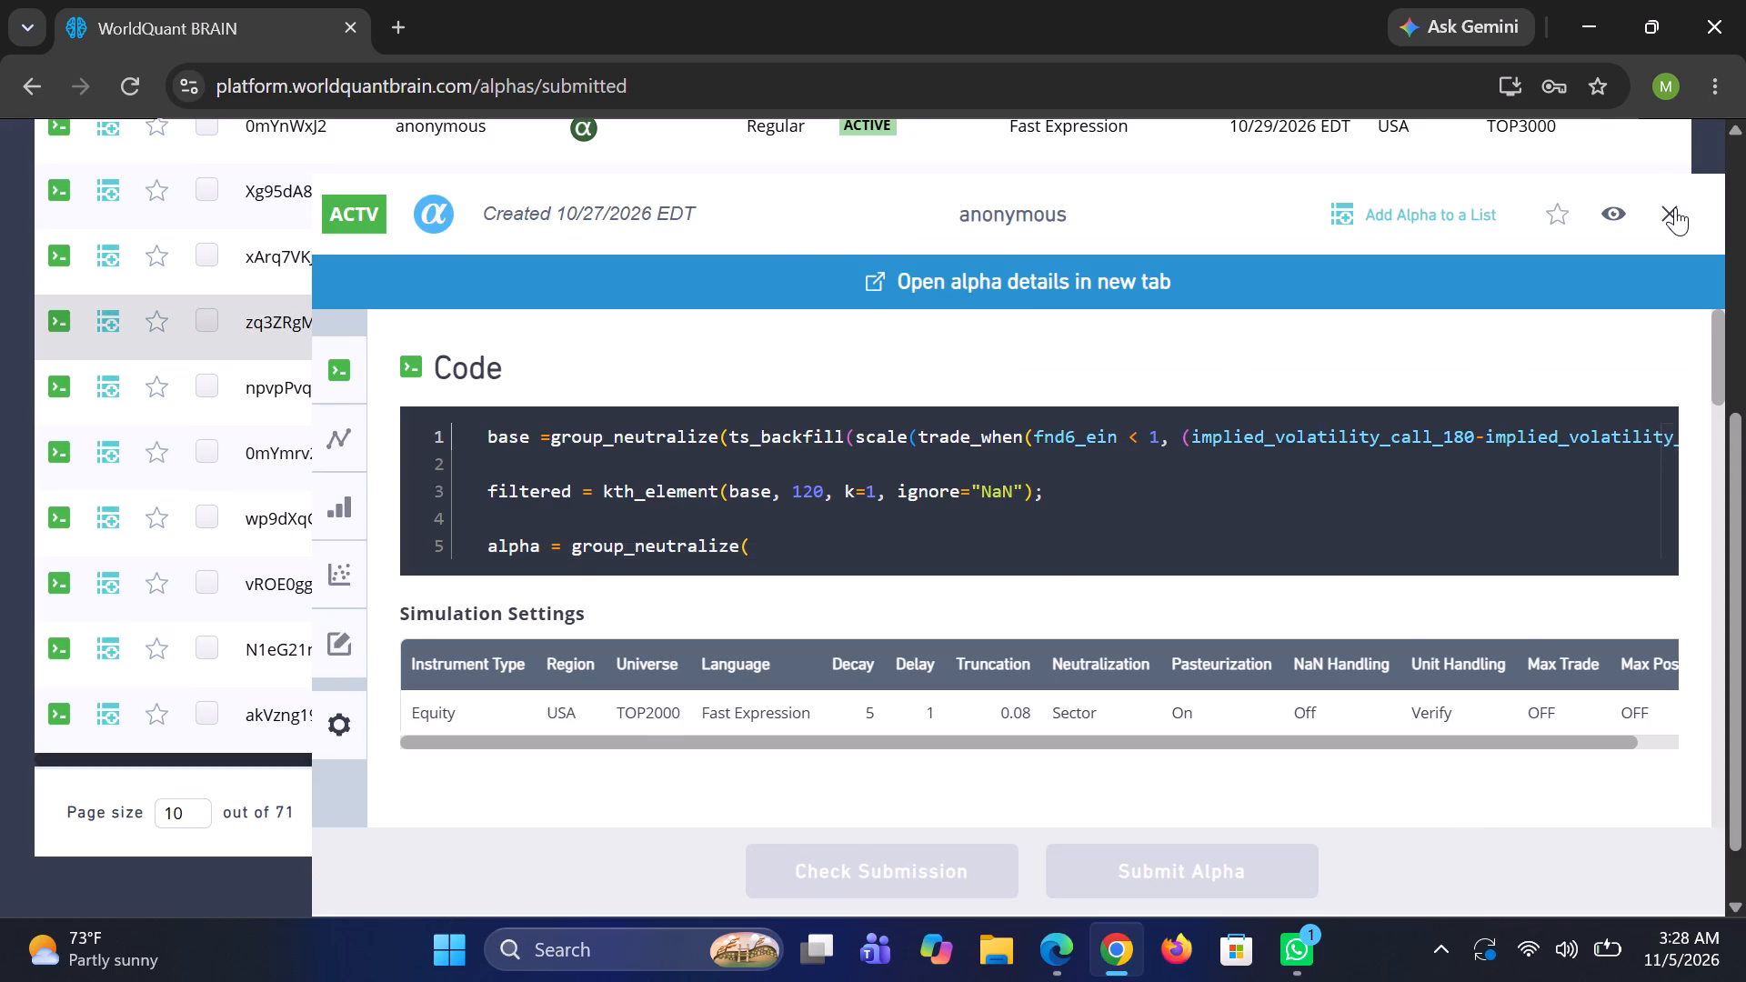
pyautogui.click(1675, 207)
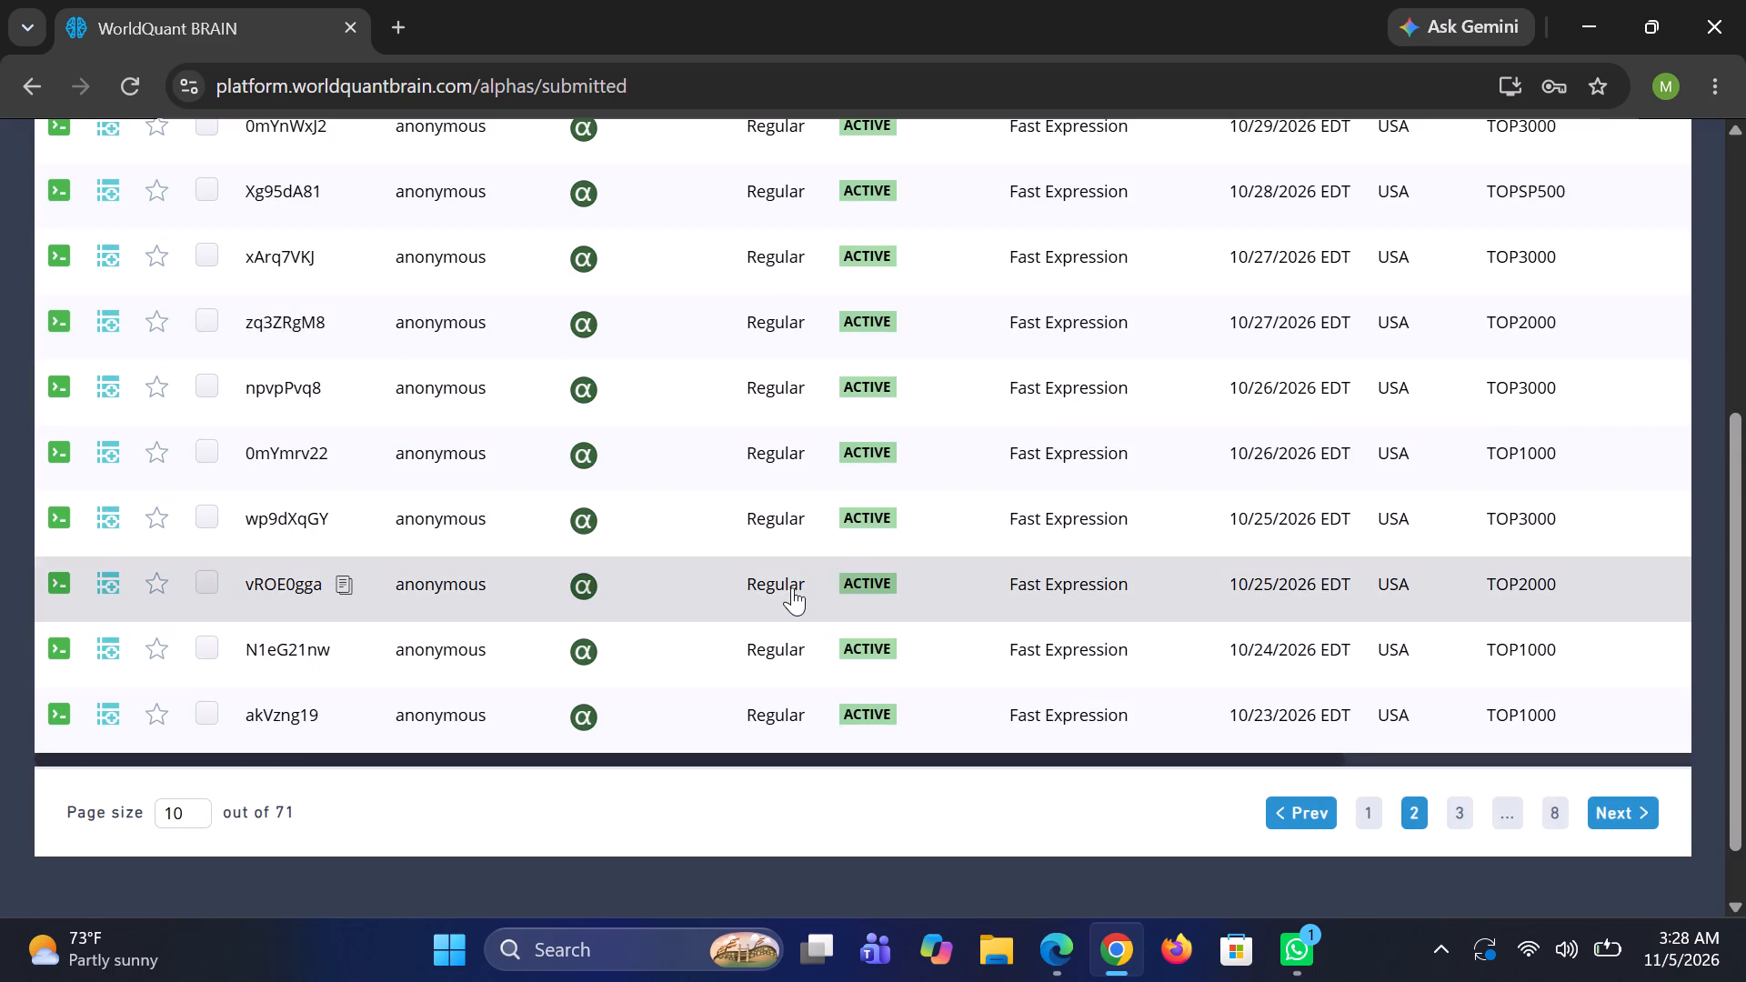
pyautogui.click(791, 588)
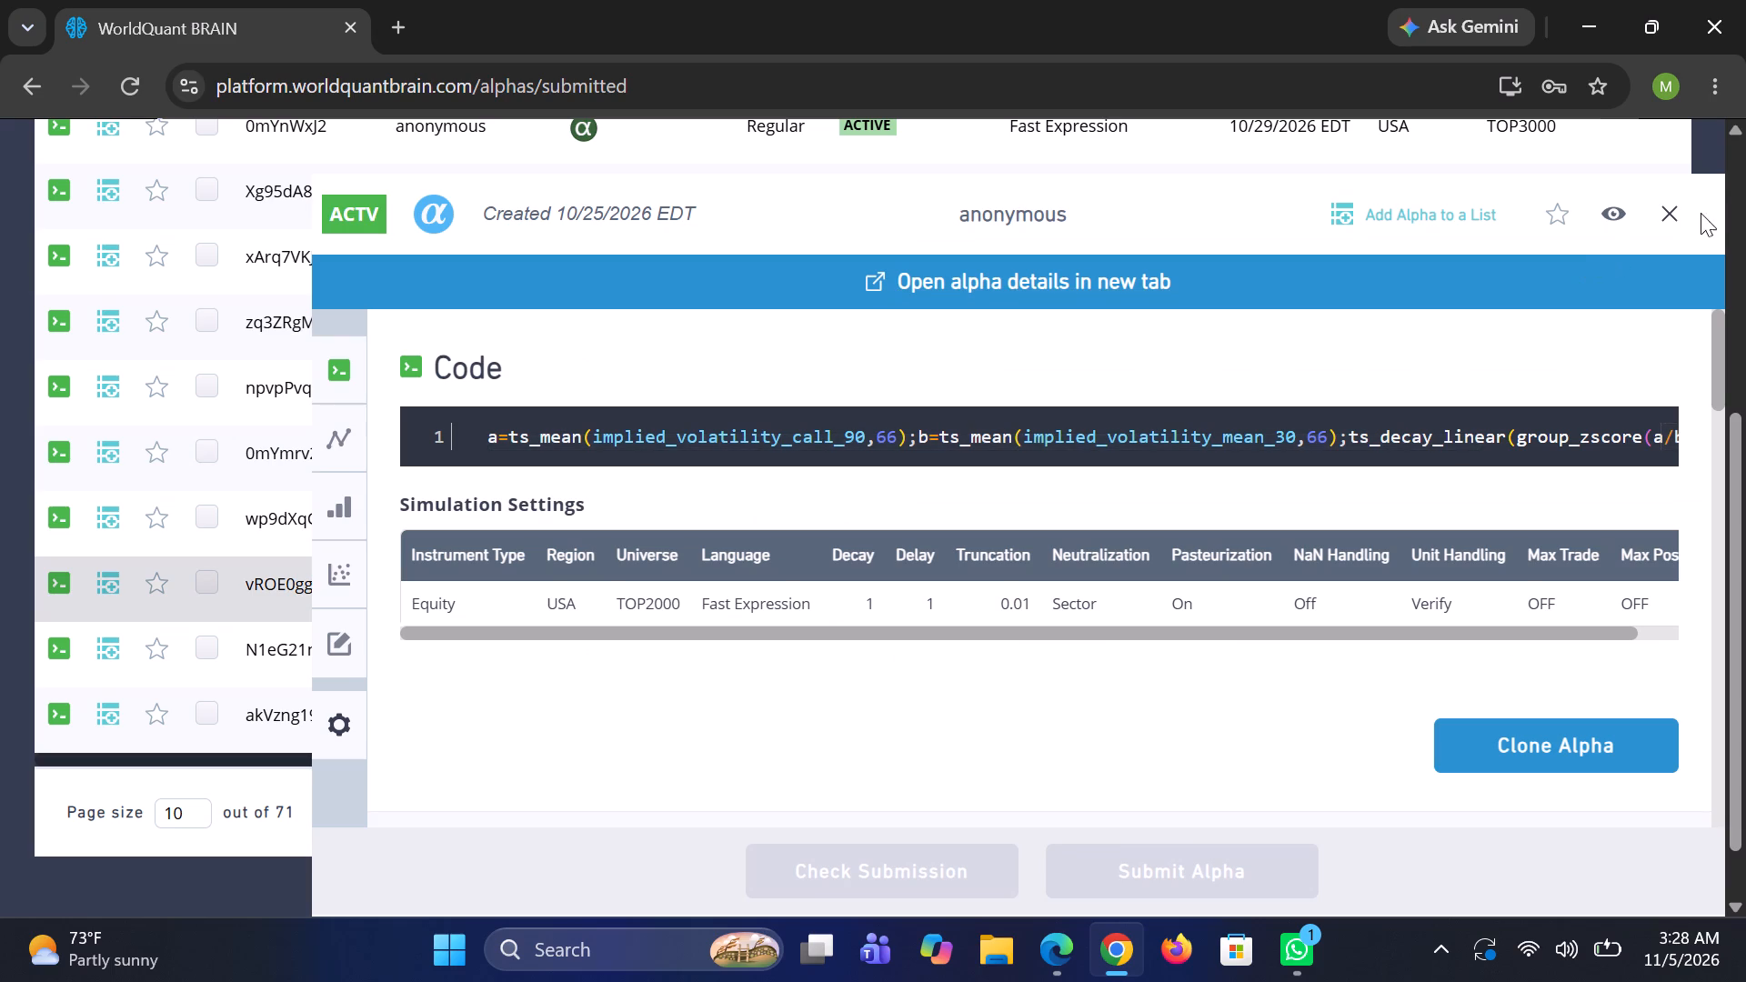
pyautogui.click(1671, 209)
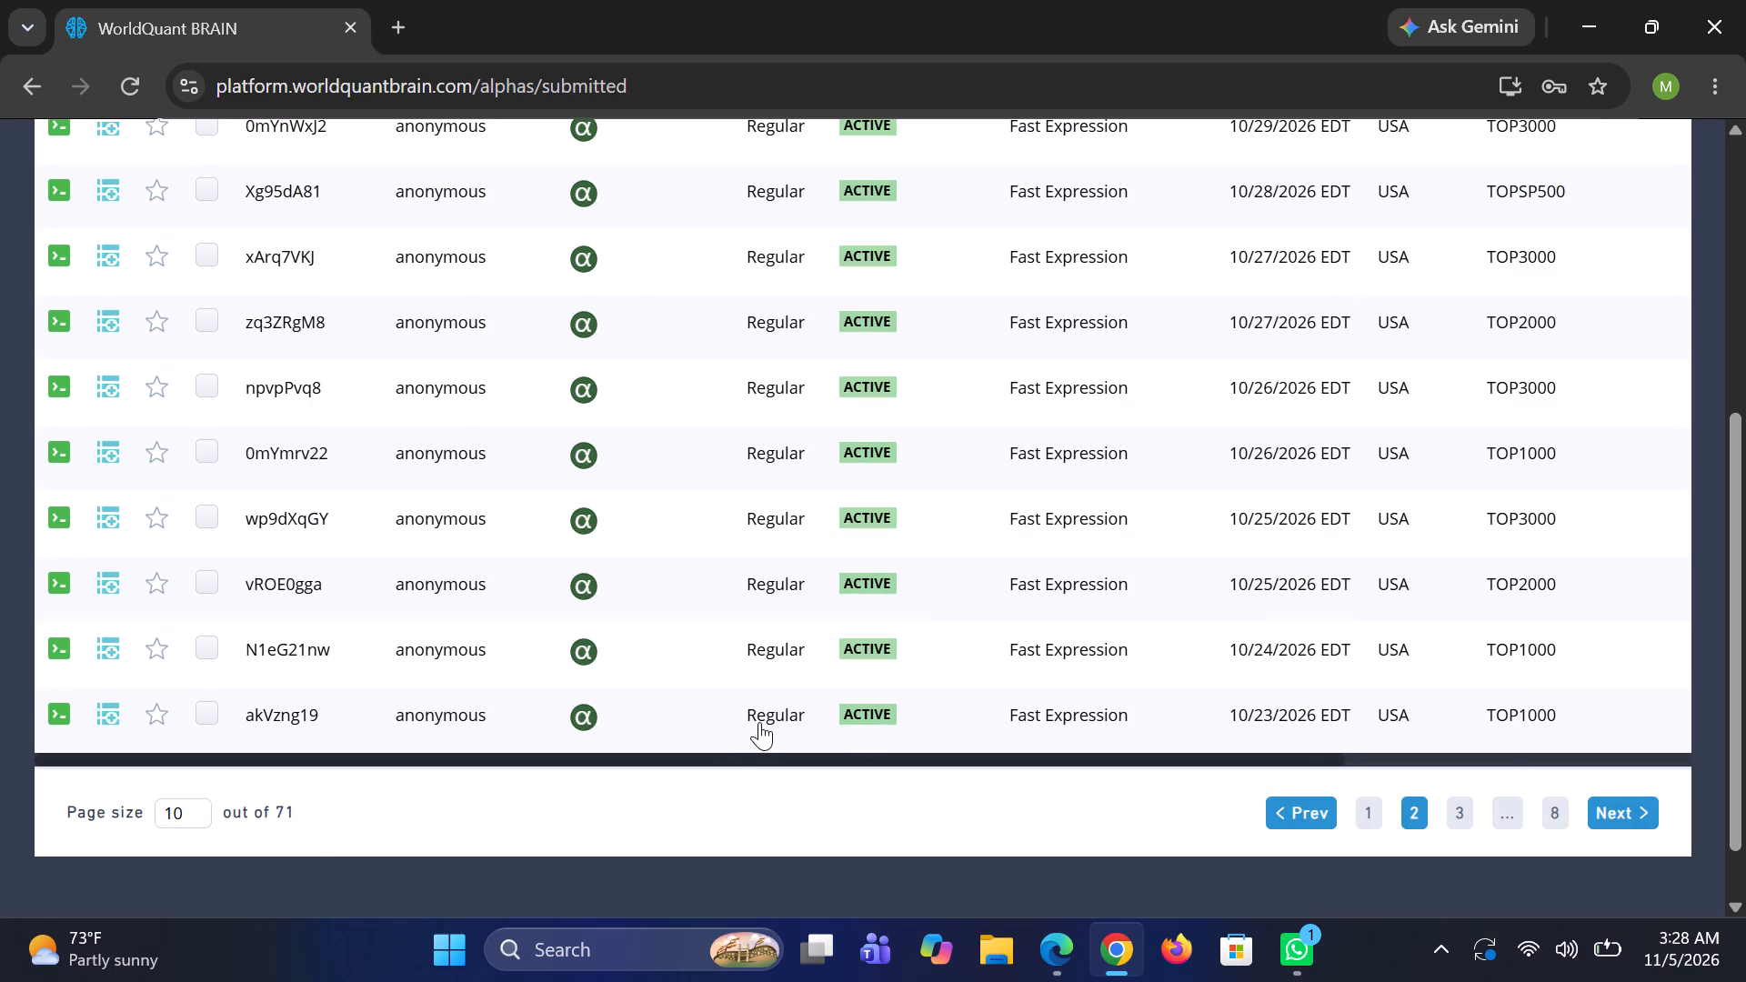
pyautogui.click(759, 722)
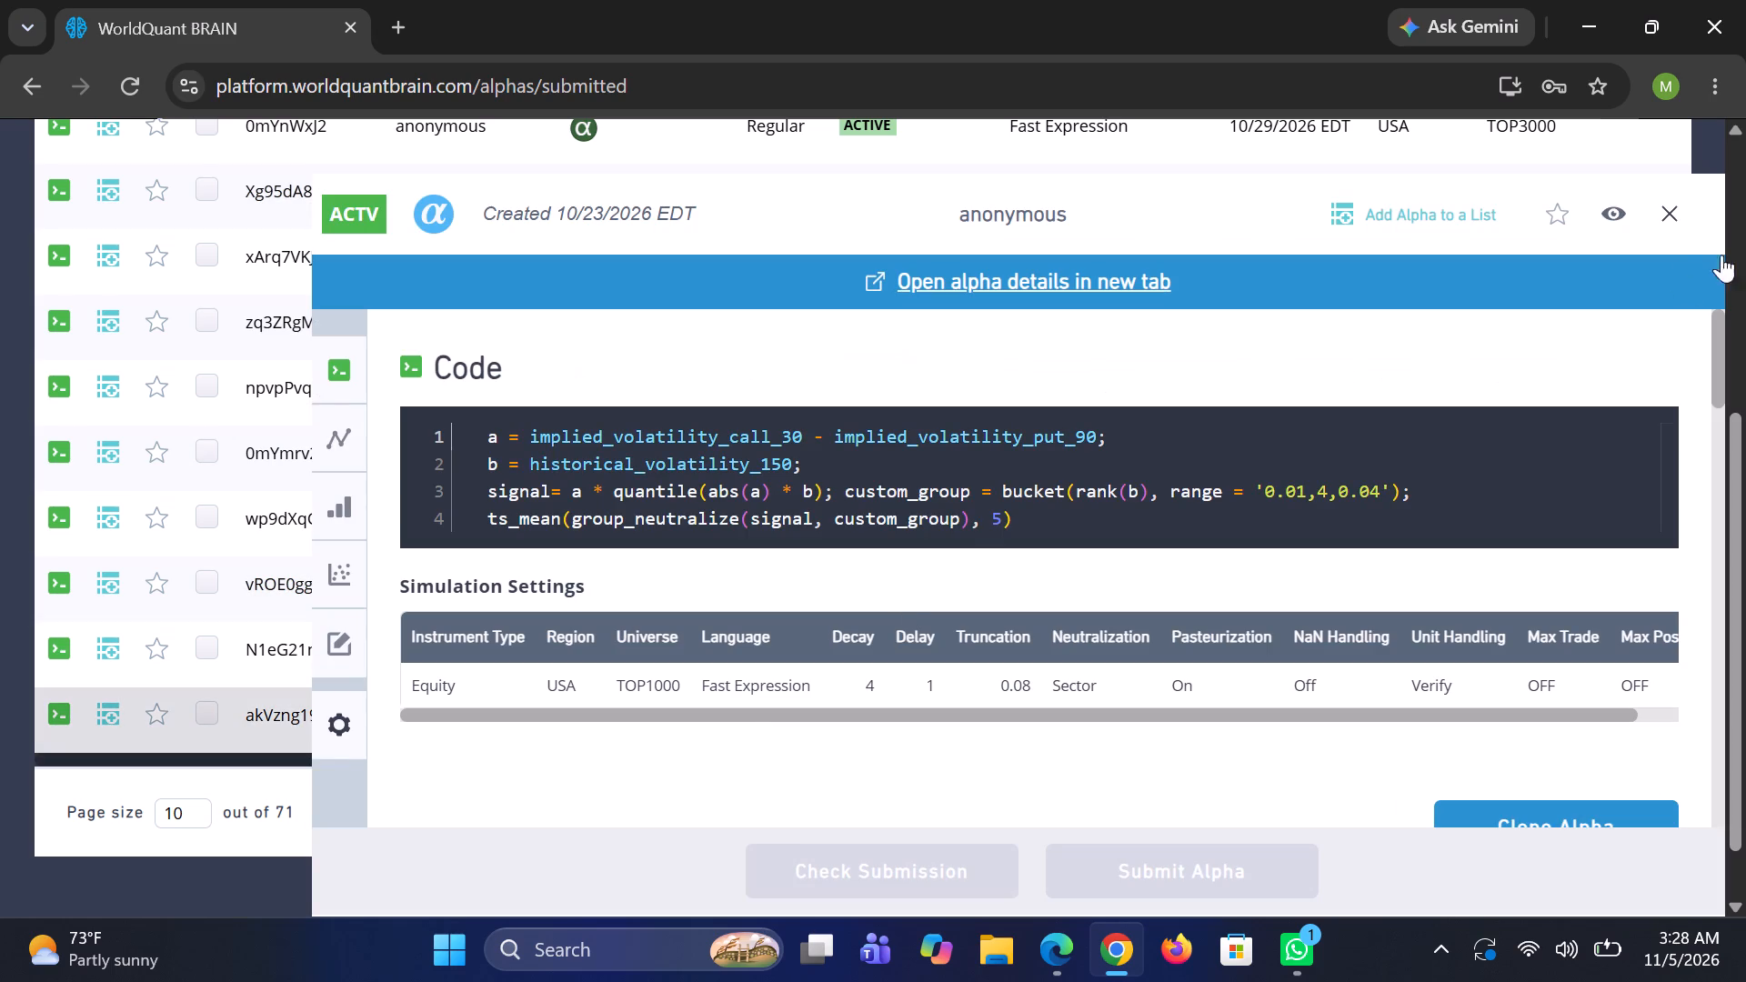
pyautogui.click(1661, 208)
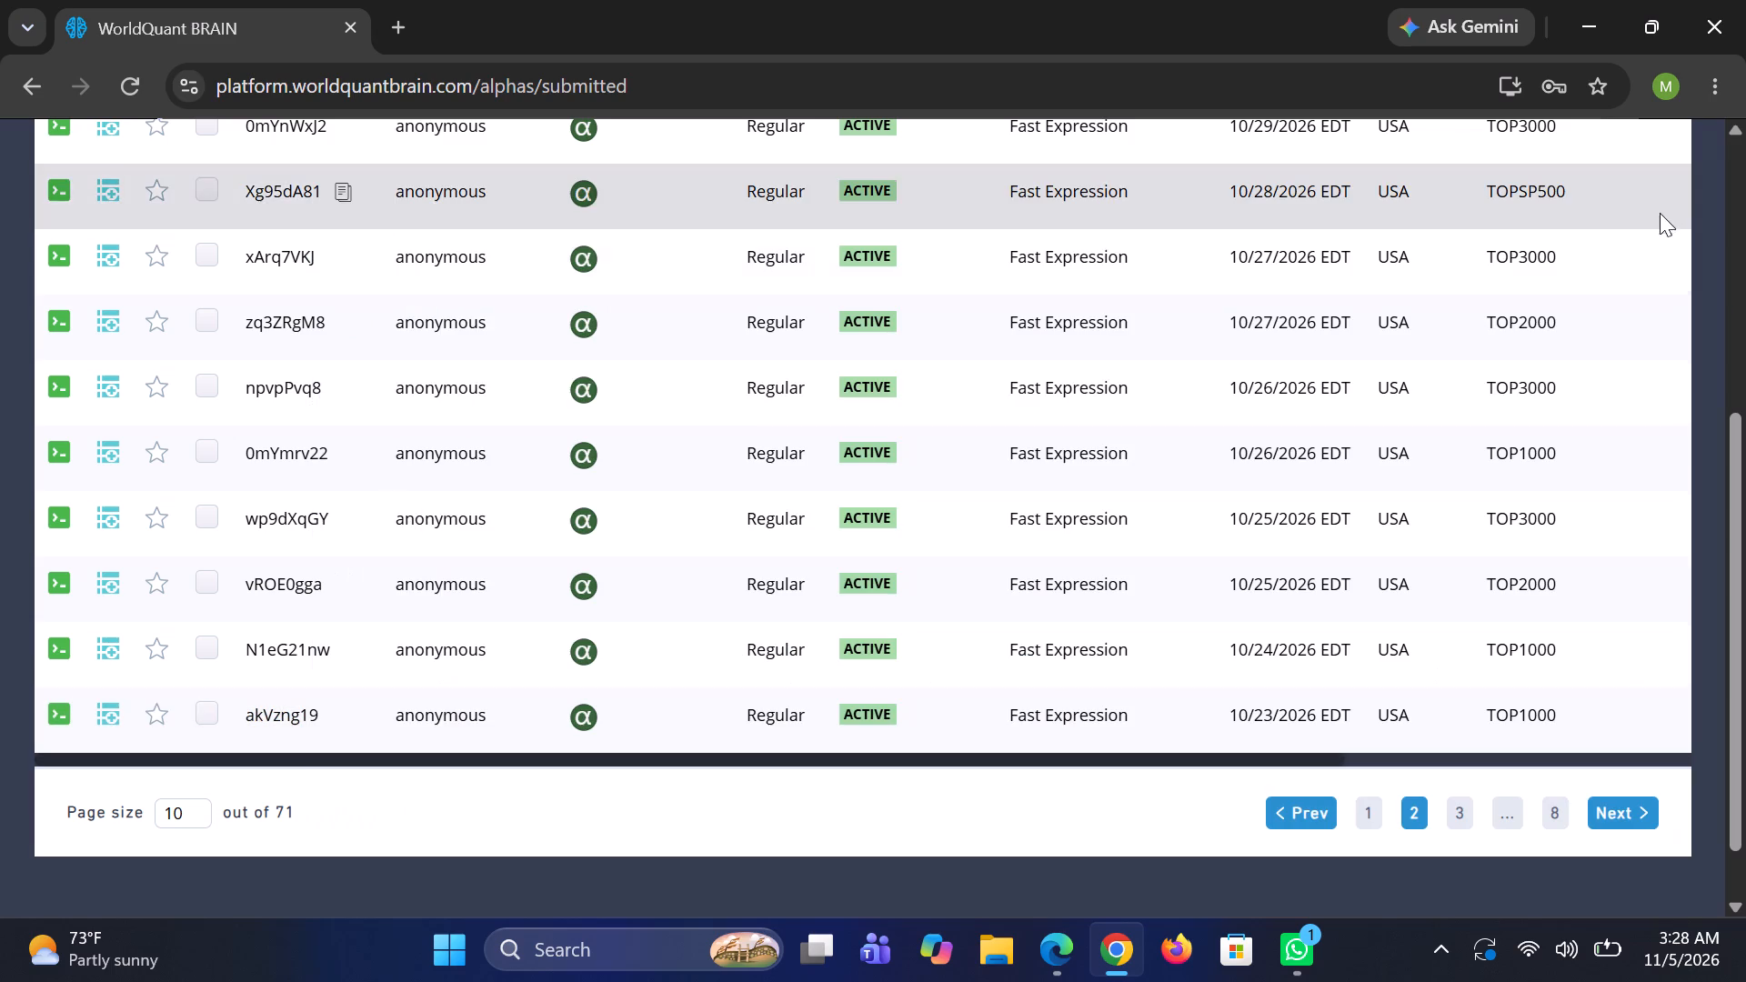
# Move on to page 3 of the submitted alphas, examining the code and simulation settings of N1eG21nw, 2rjlm0ZN and QPY7KV5p.
pyautogui.click(1464, 806)
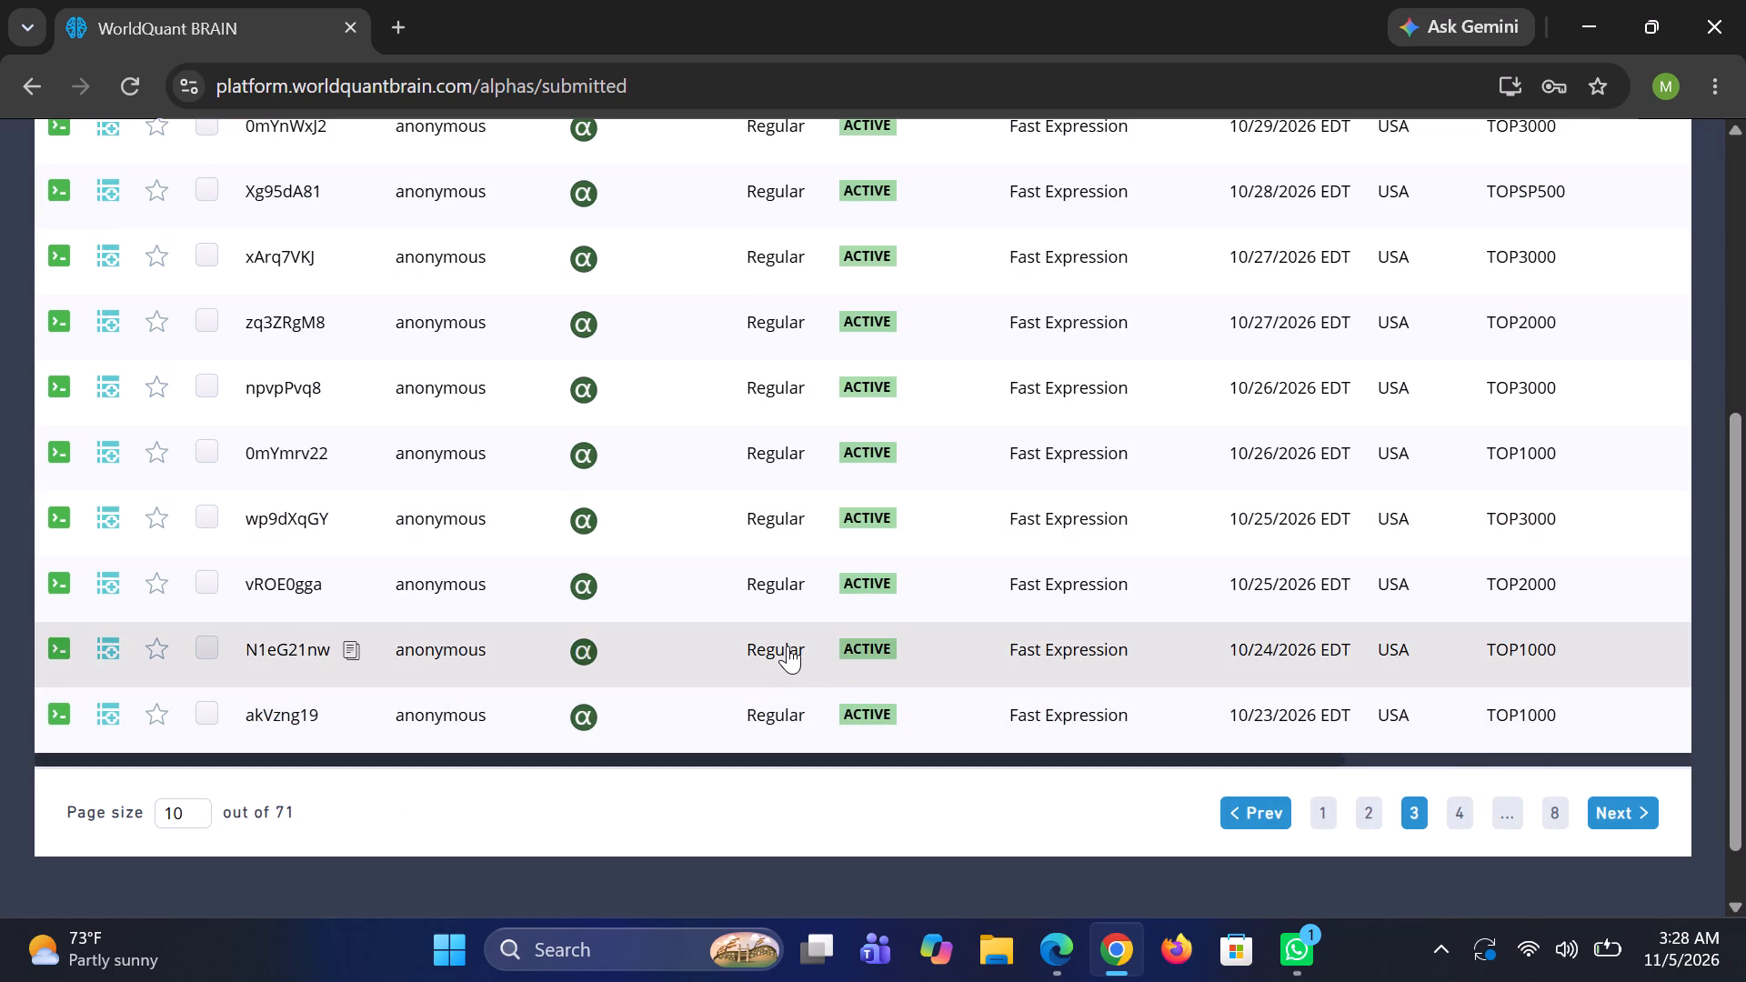
pyautogui.click(788, 646)
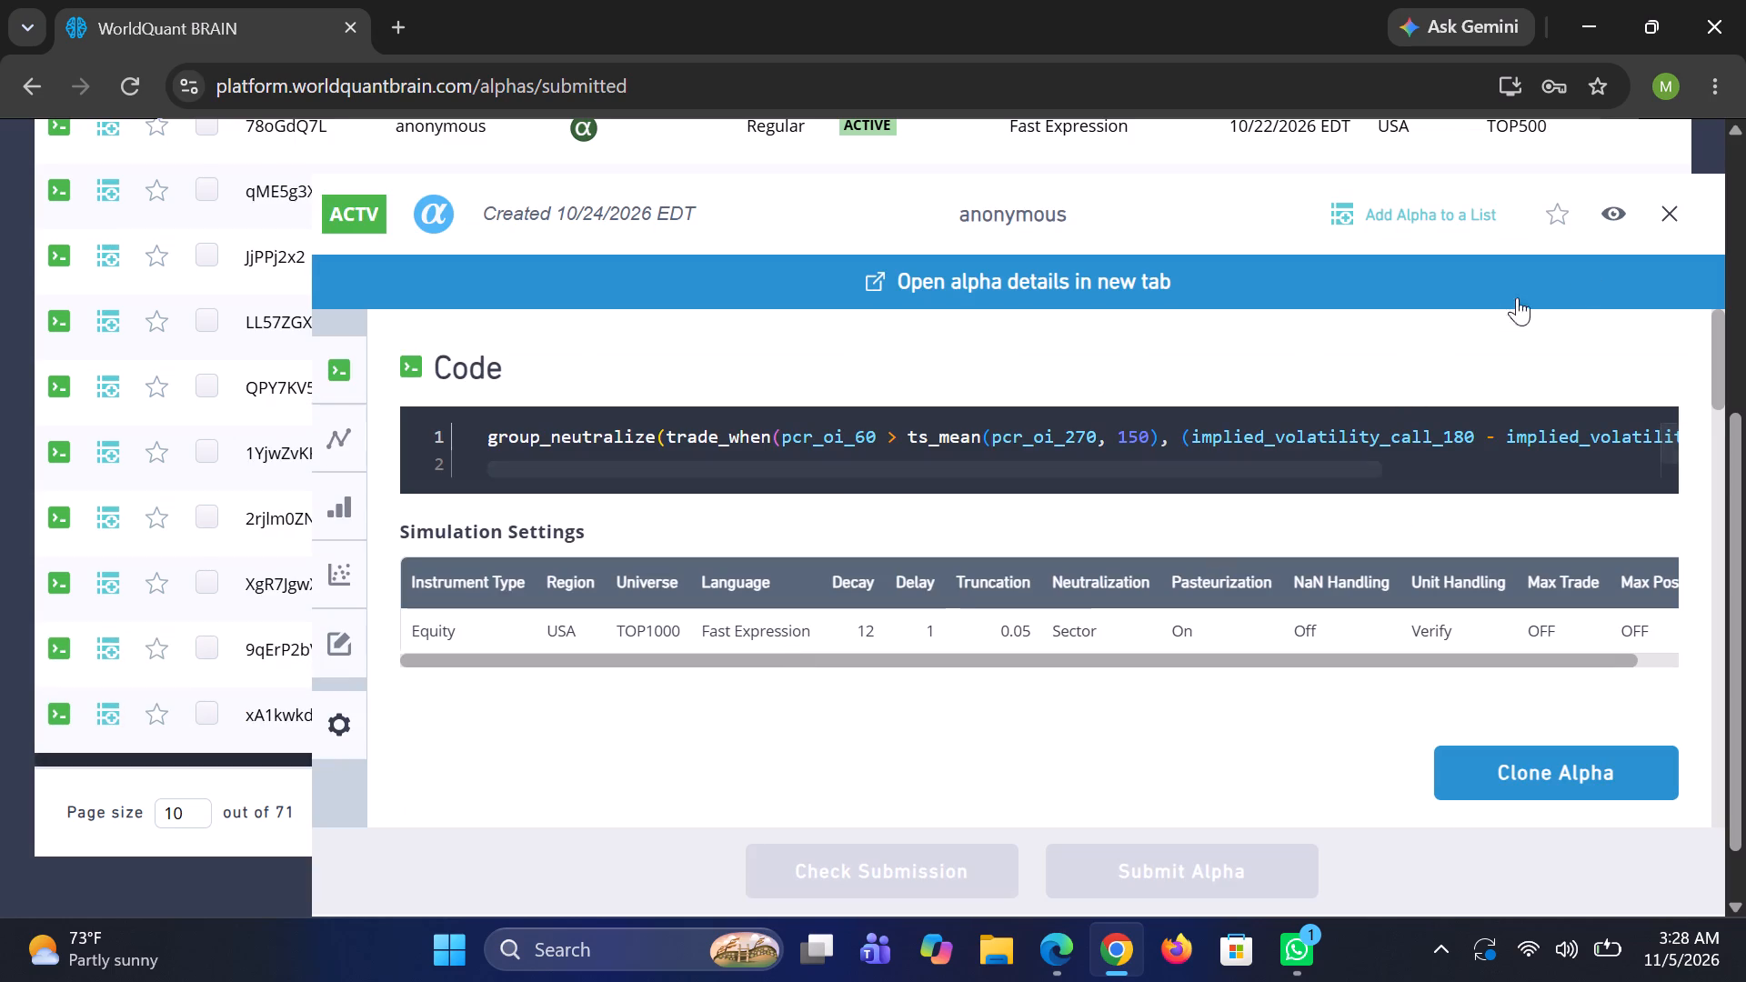
pyautogui.click(1677, 218)
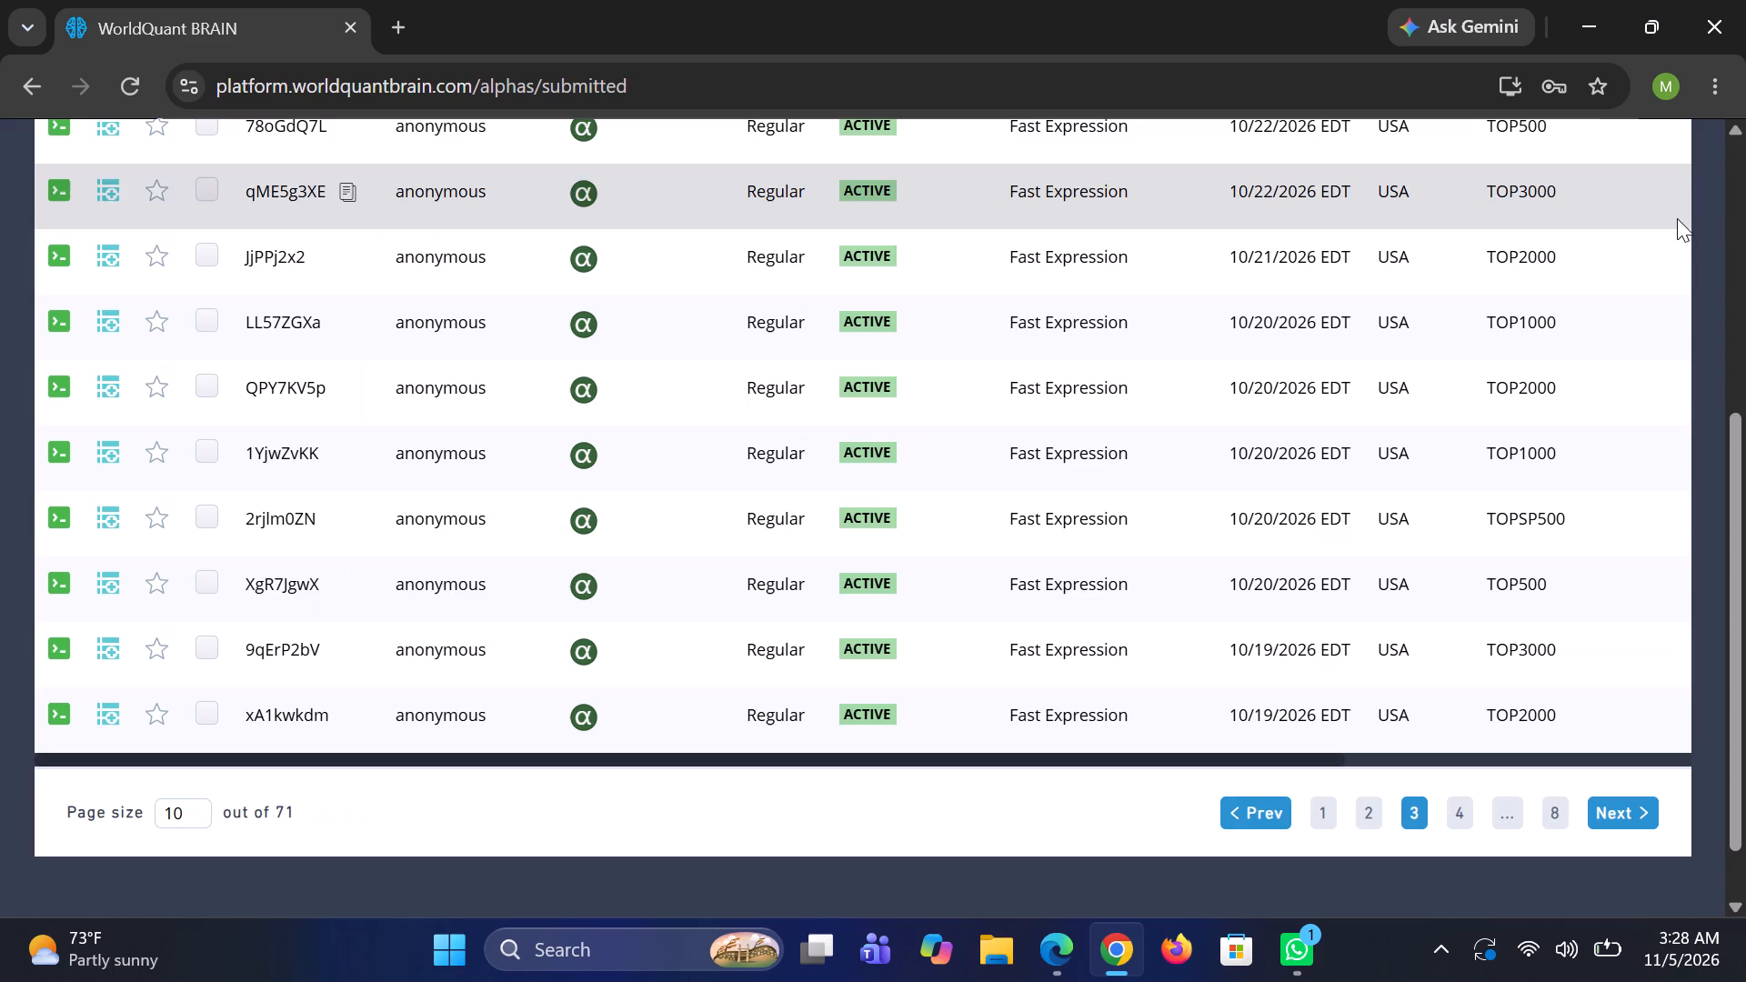
pyautogui.click(771, 528)
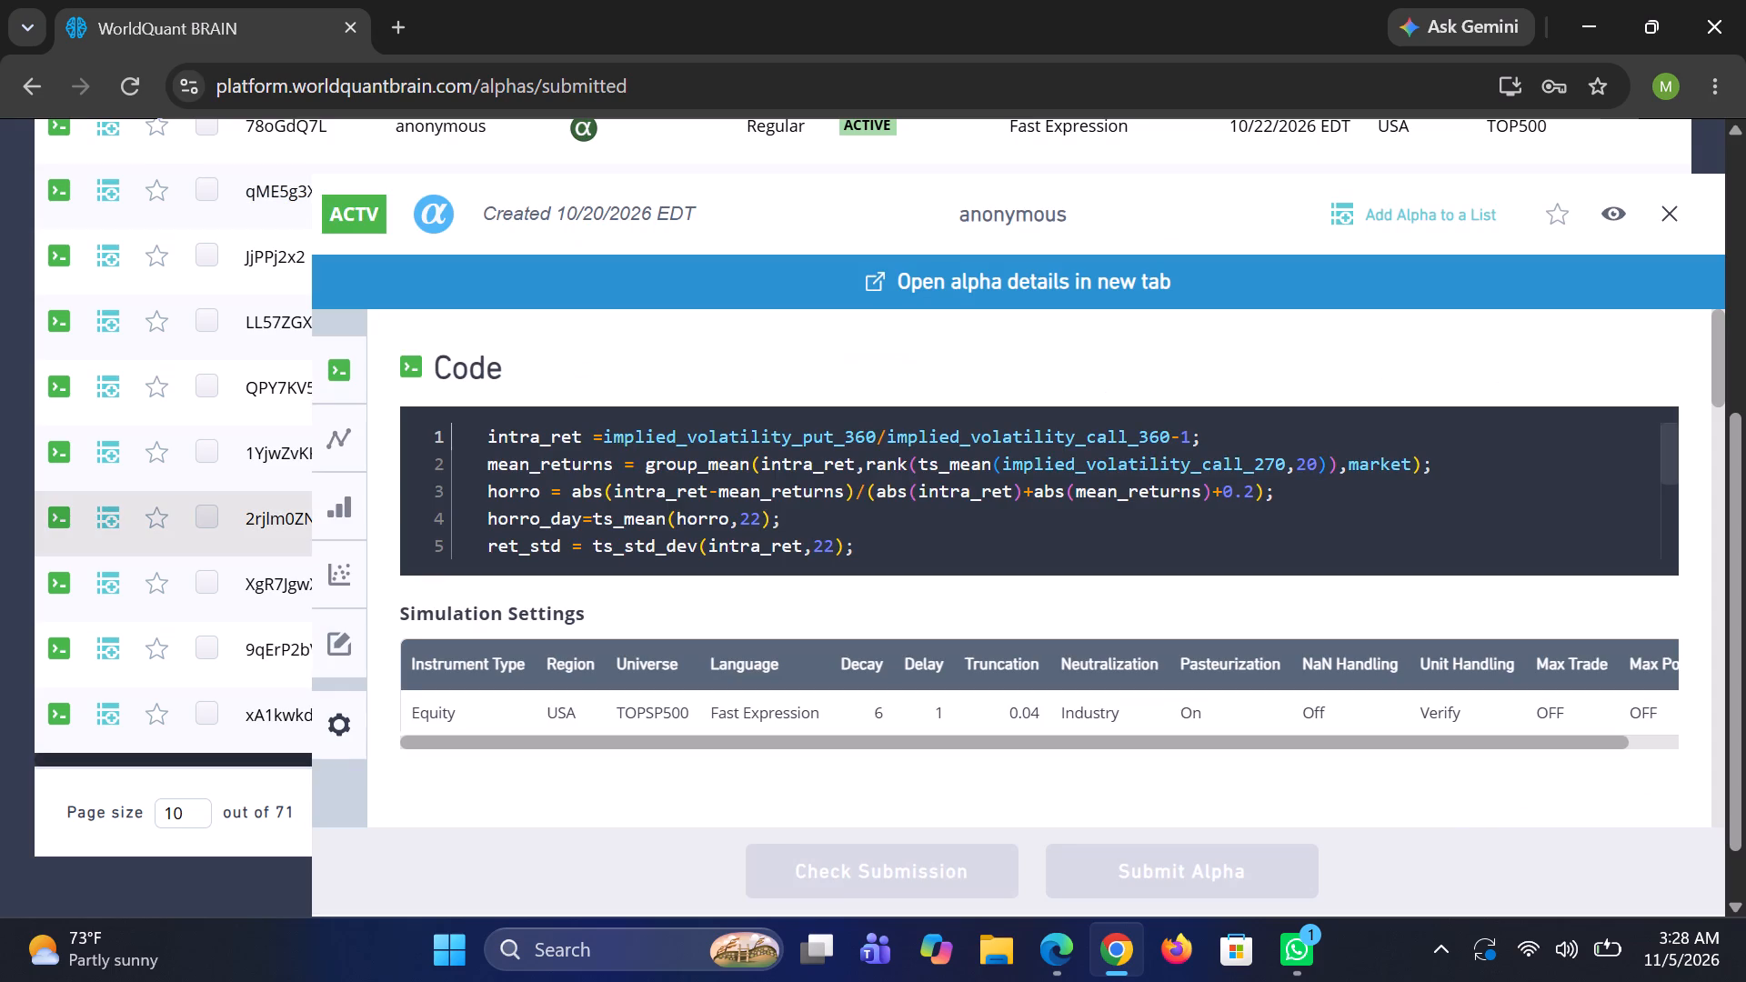
pyautogui.click(1671, 205)
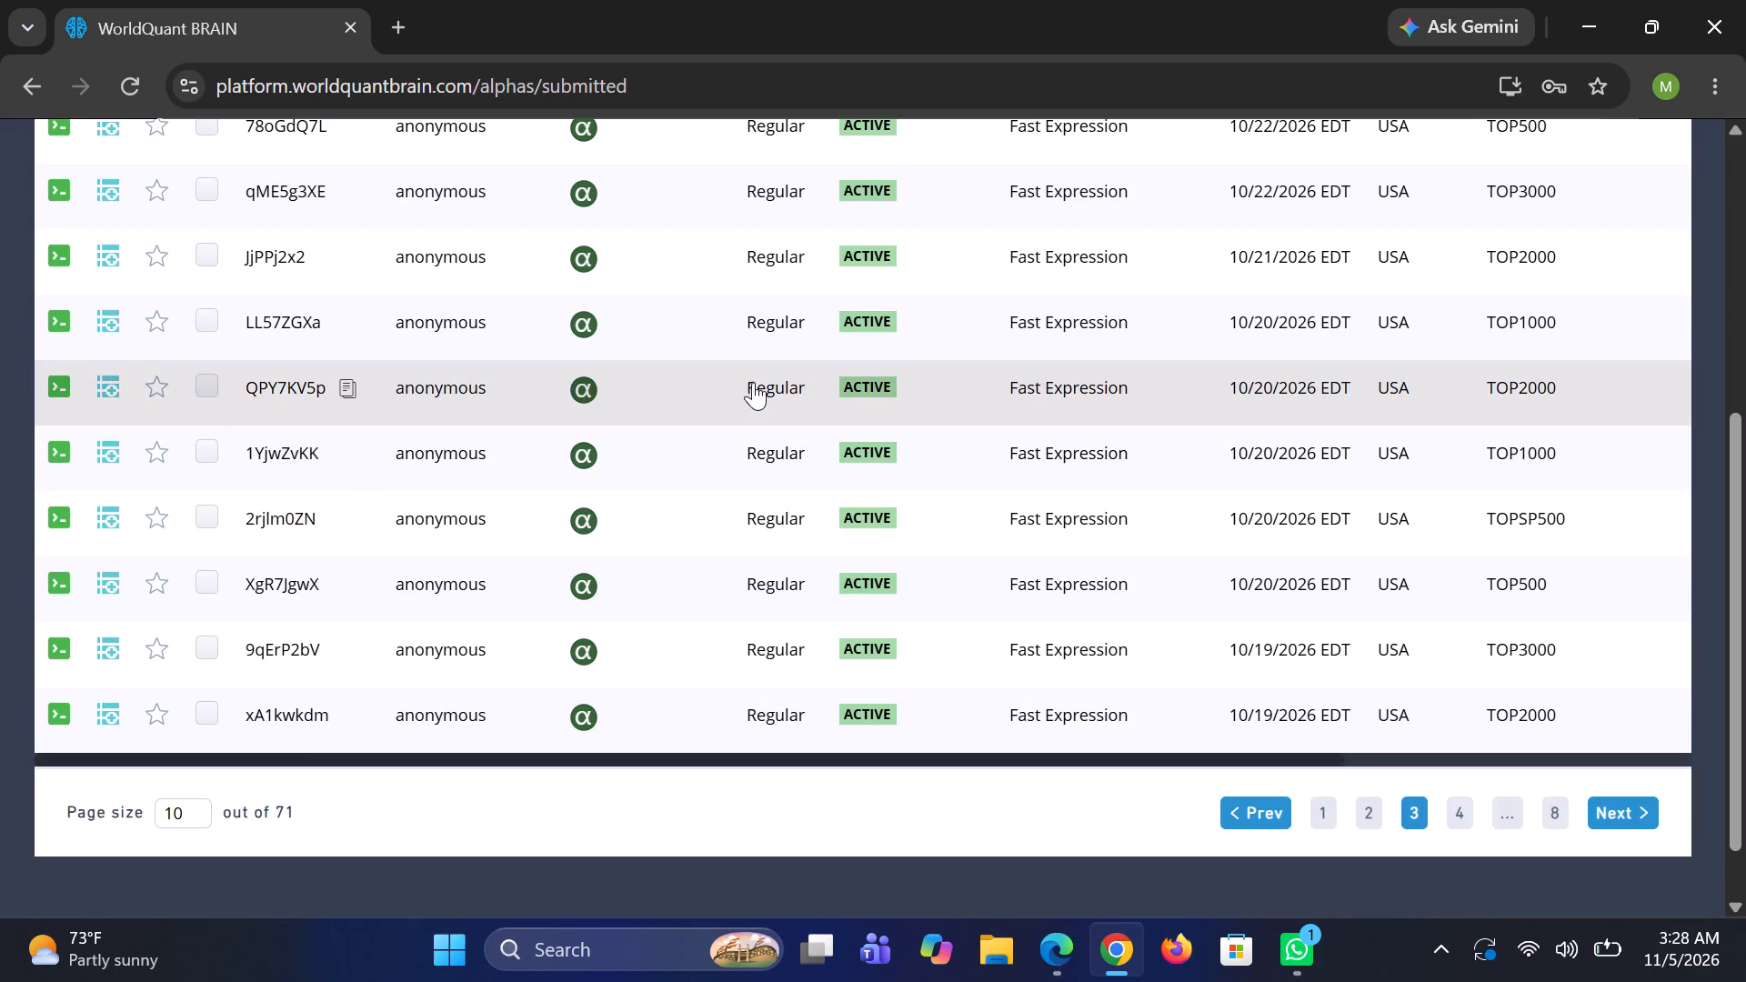
pyautogui.click(752, 379)
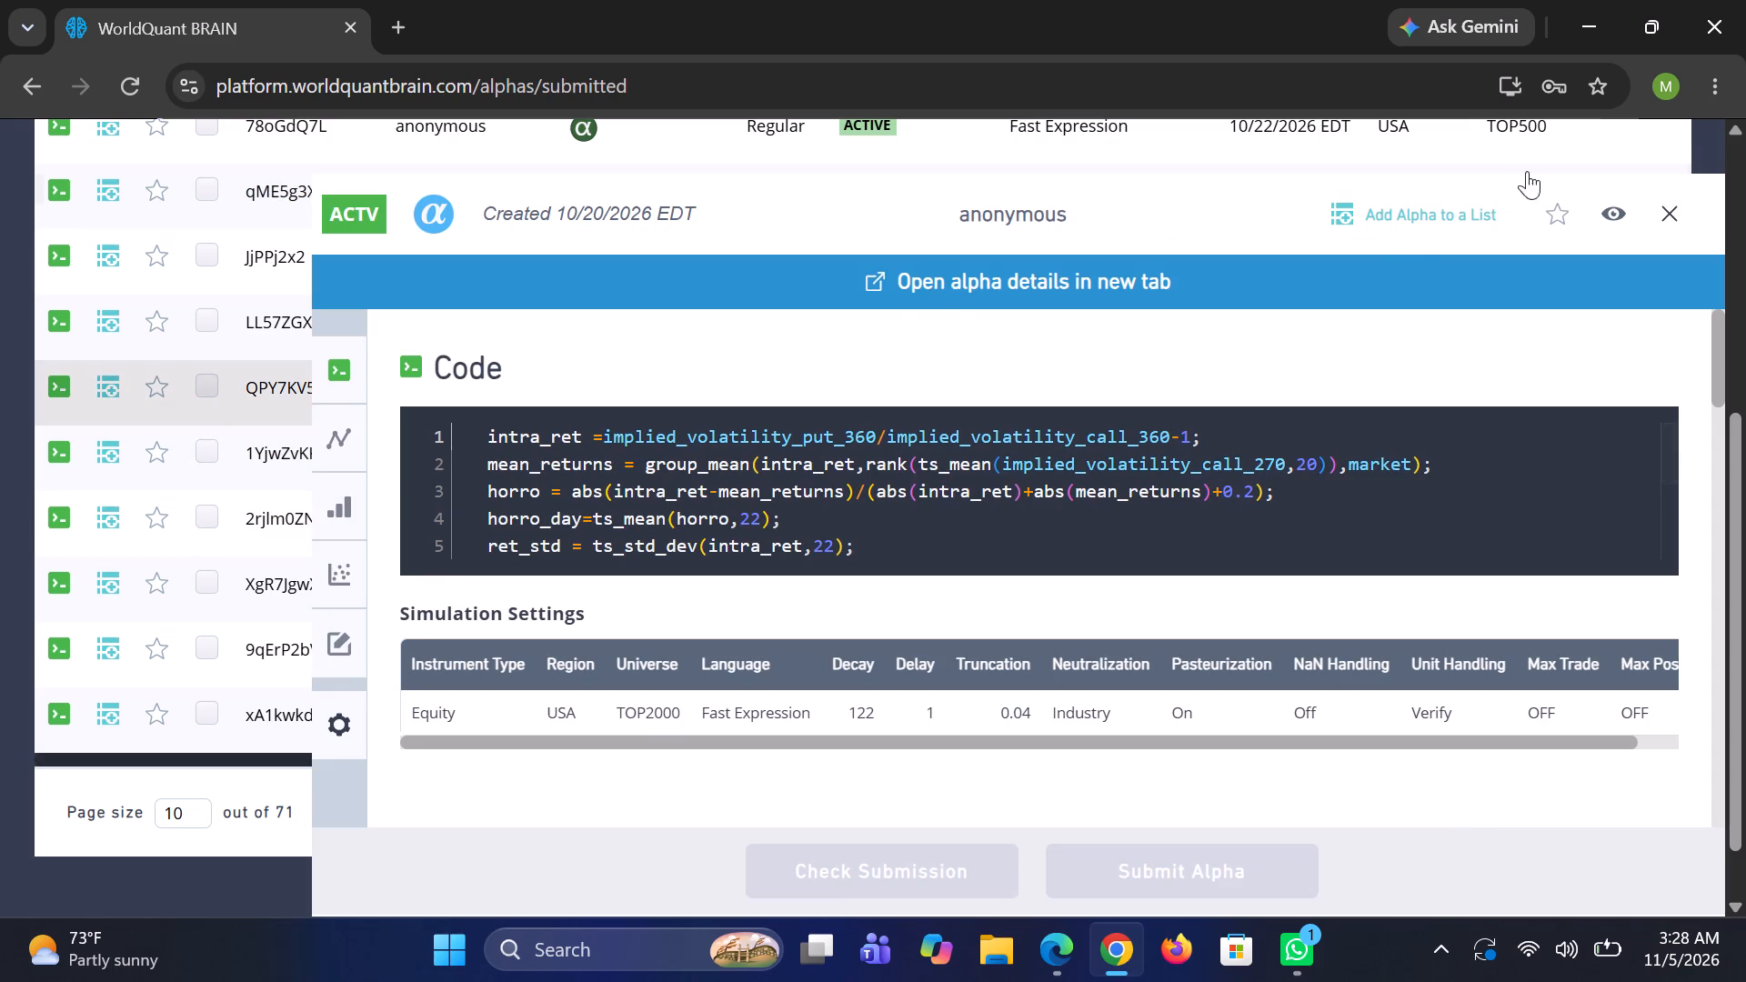
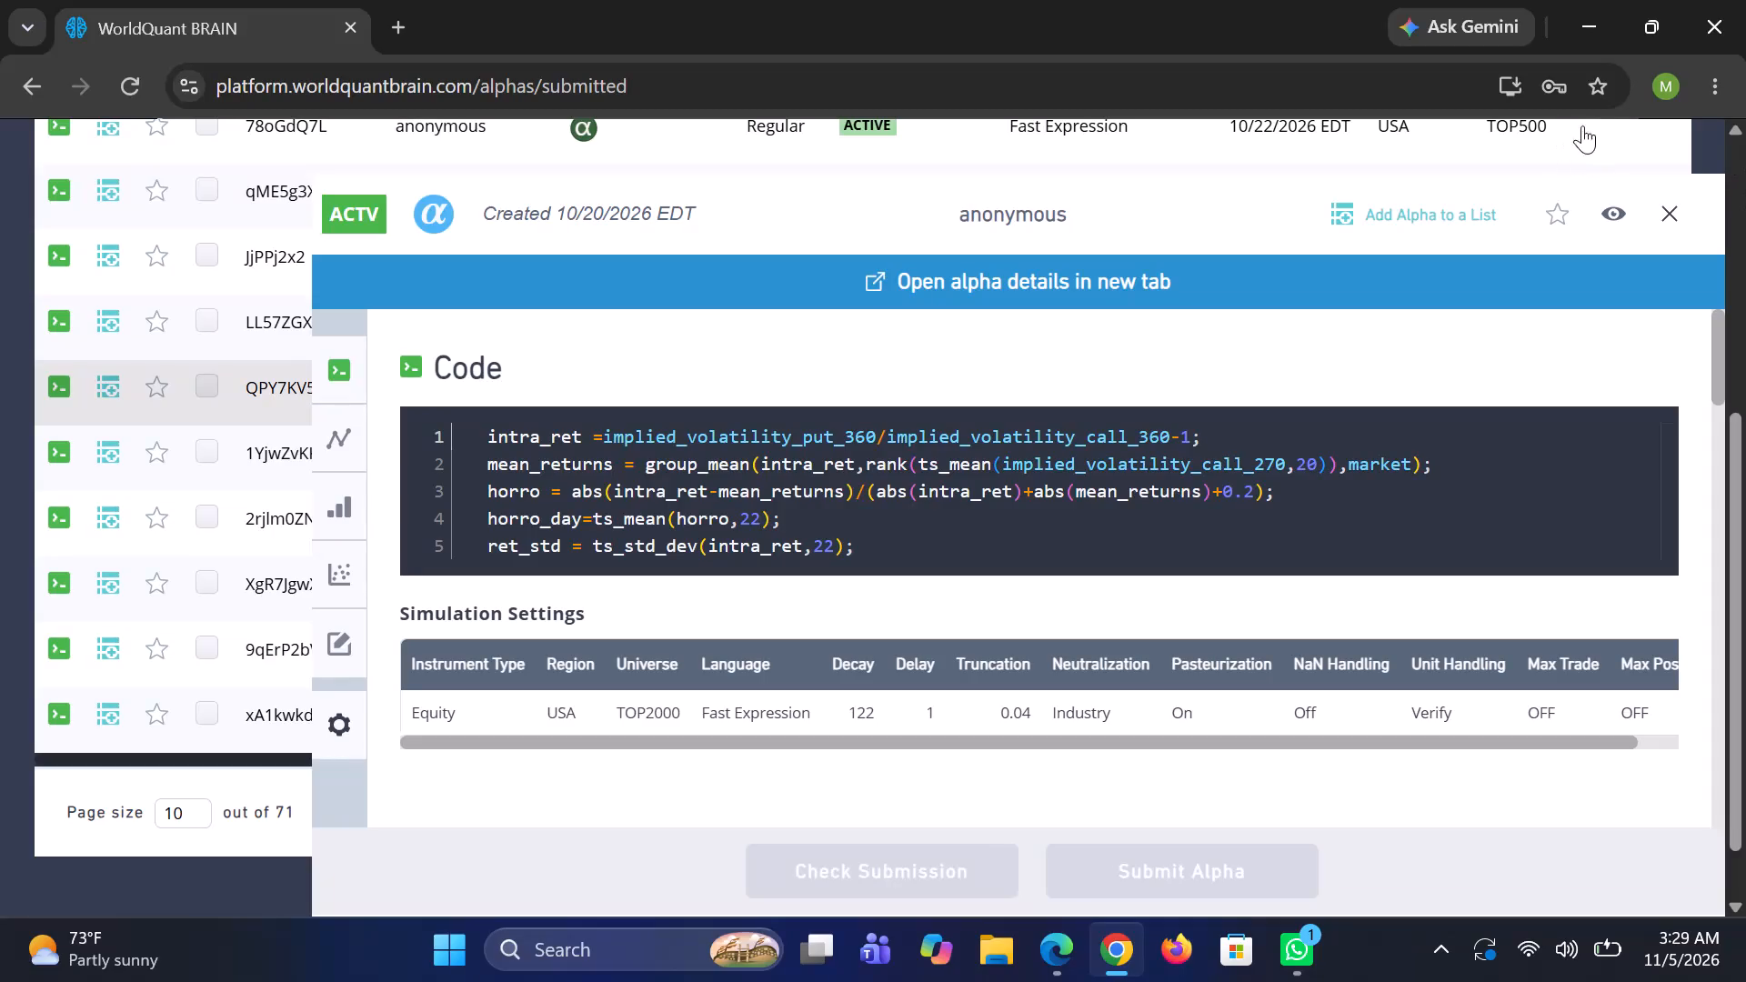
# Leave the details of QPY7KV5p and examine the code and simulation settings of submitted alpha LL57ZGXa.
pyautogui.click(1671, 212)
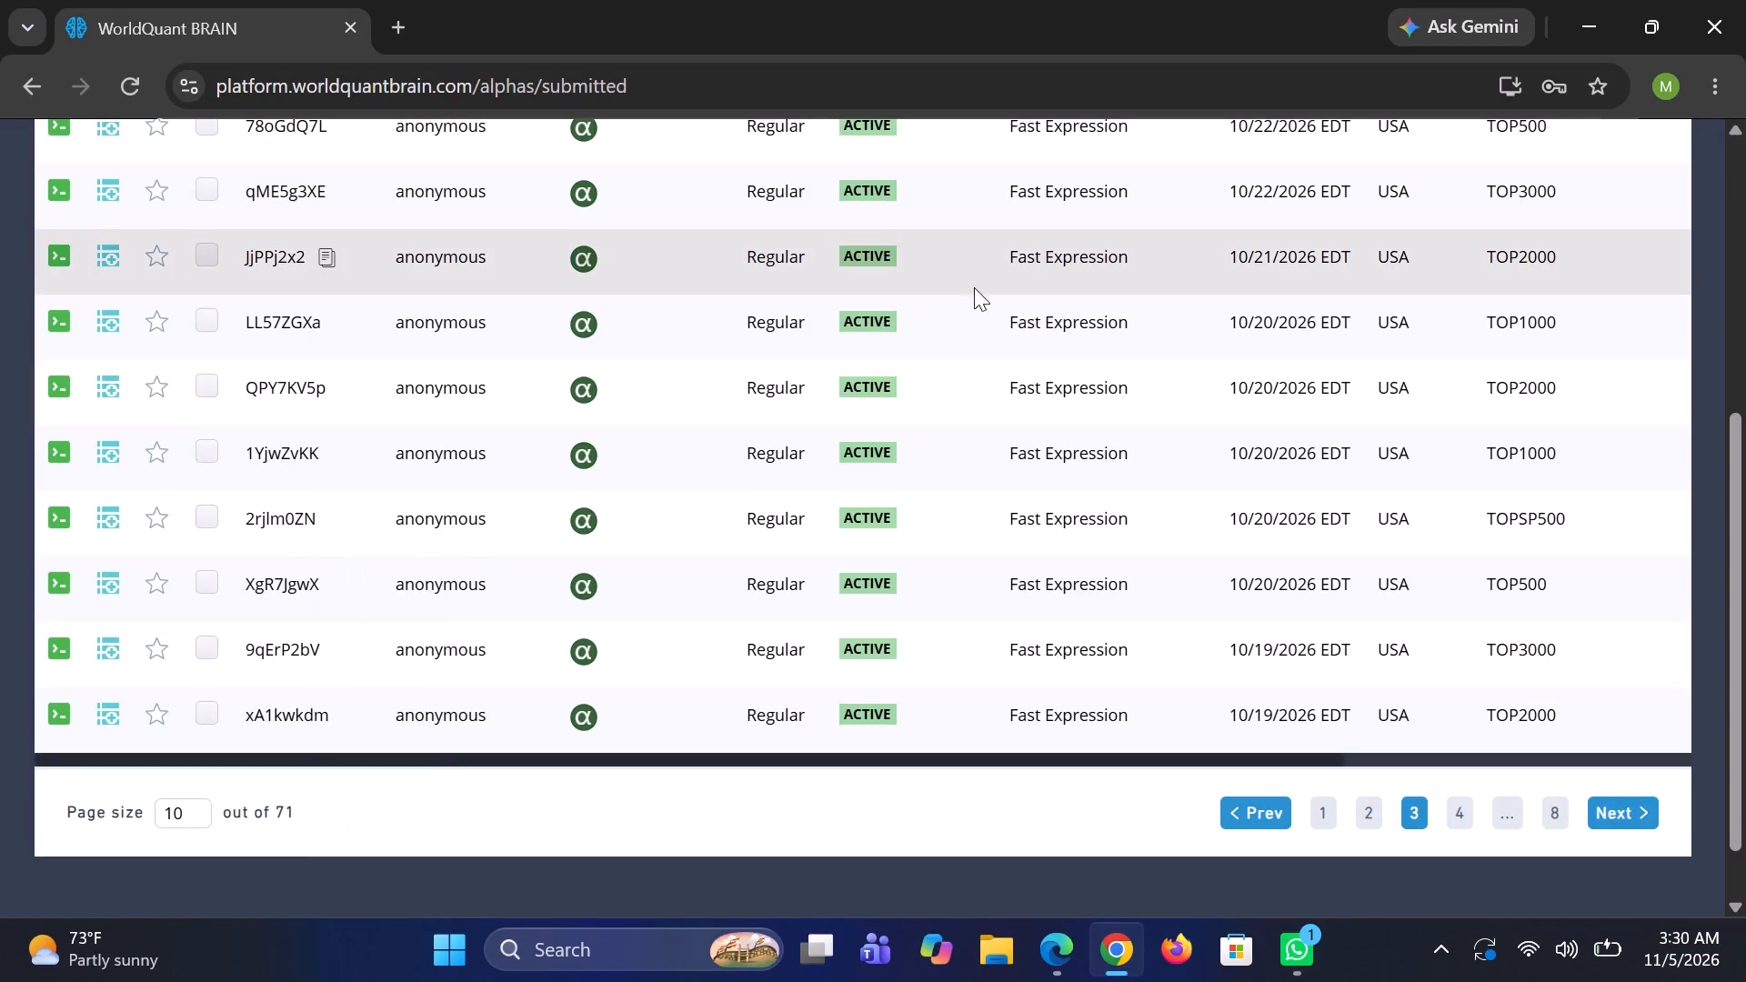
pyautogui.click(775, 315)
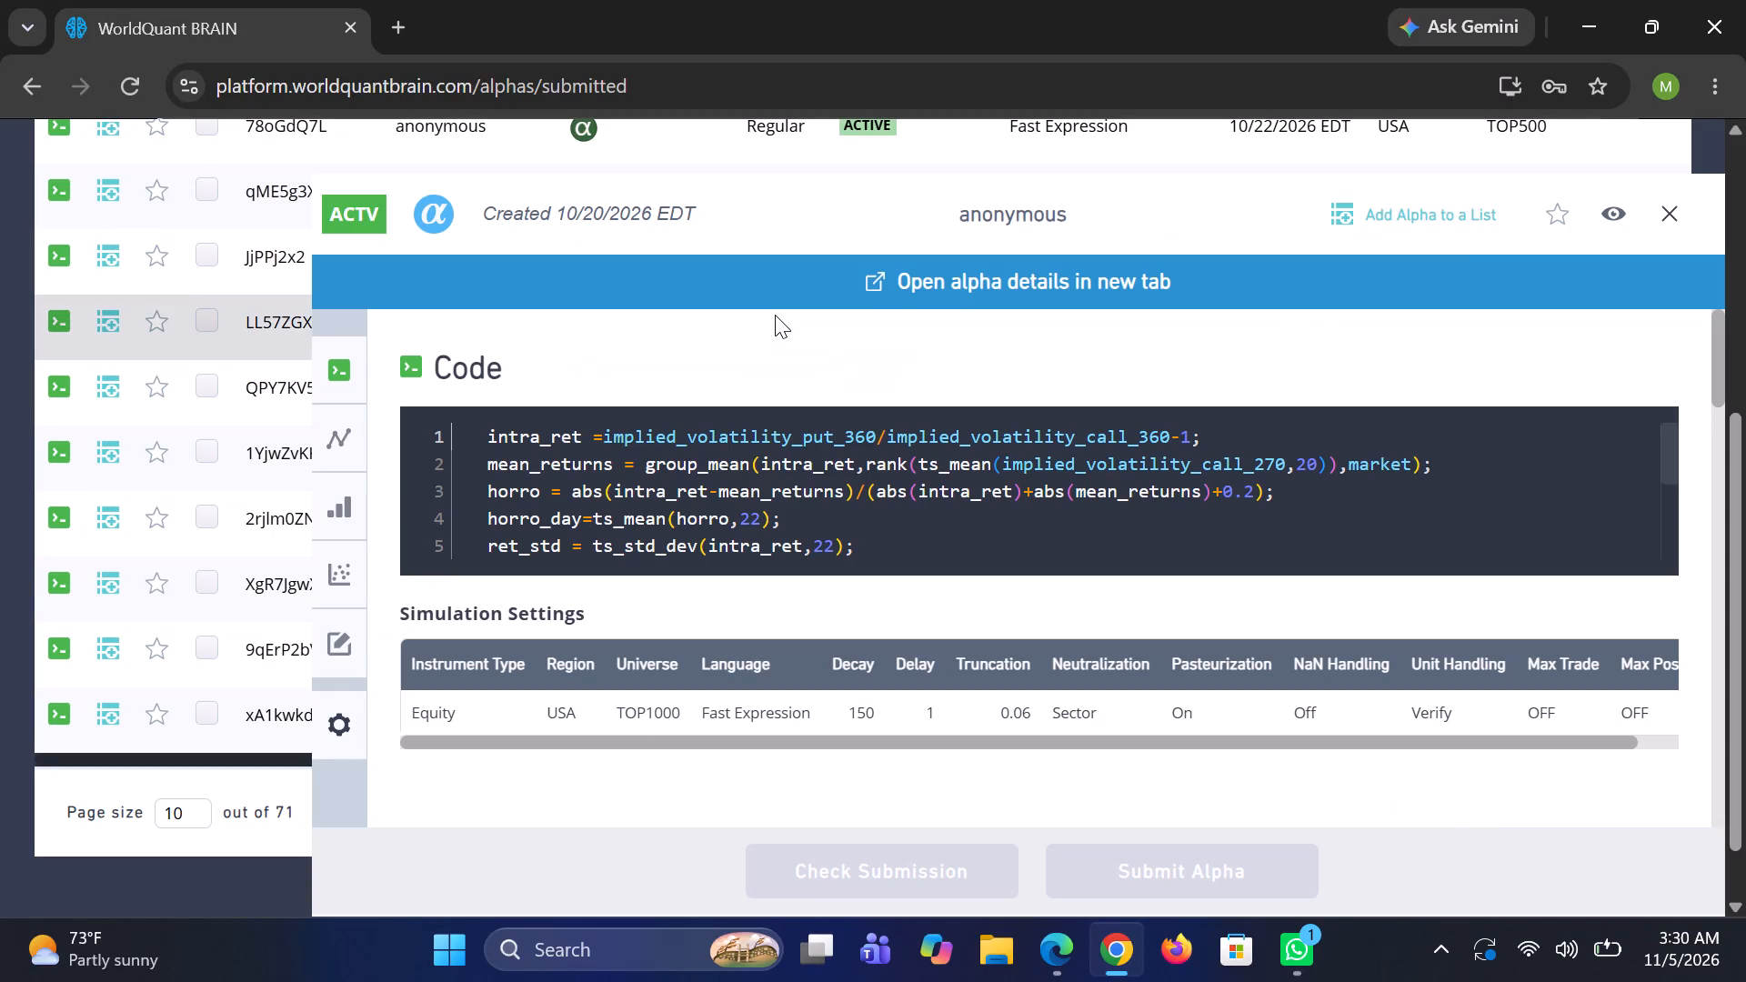
pyautogui.click(1736, 134)
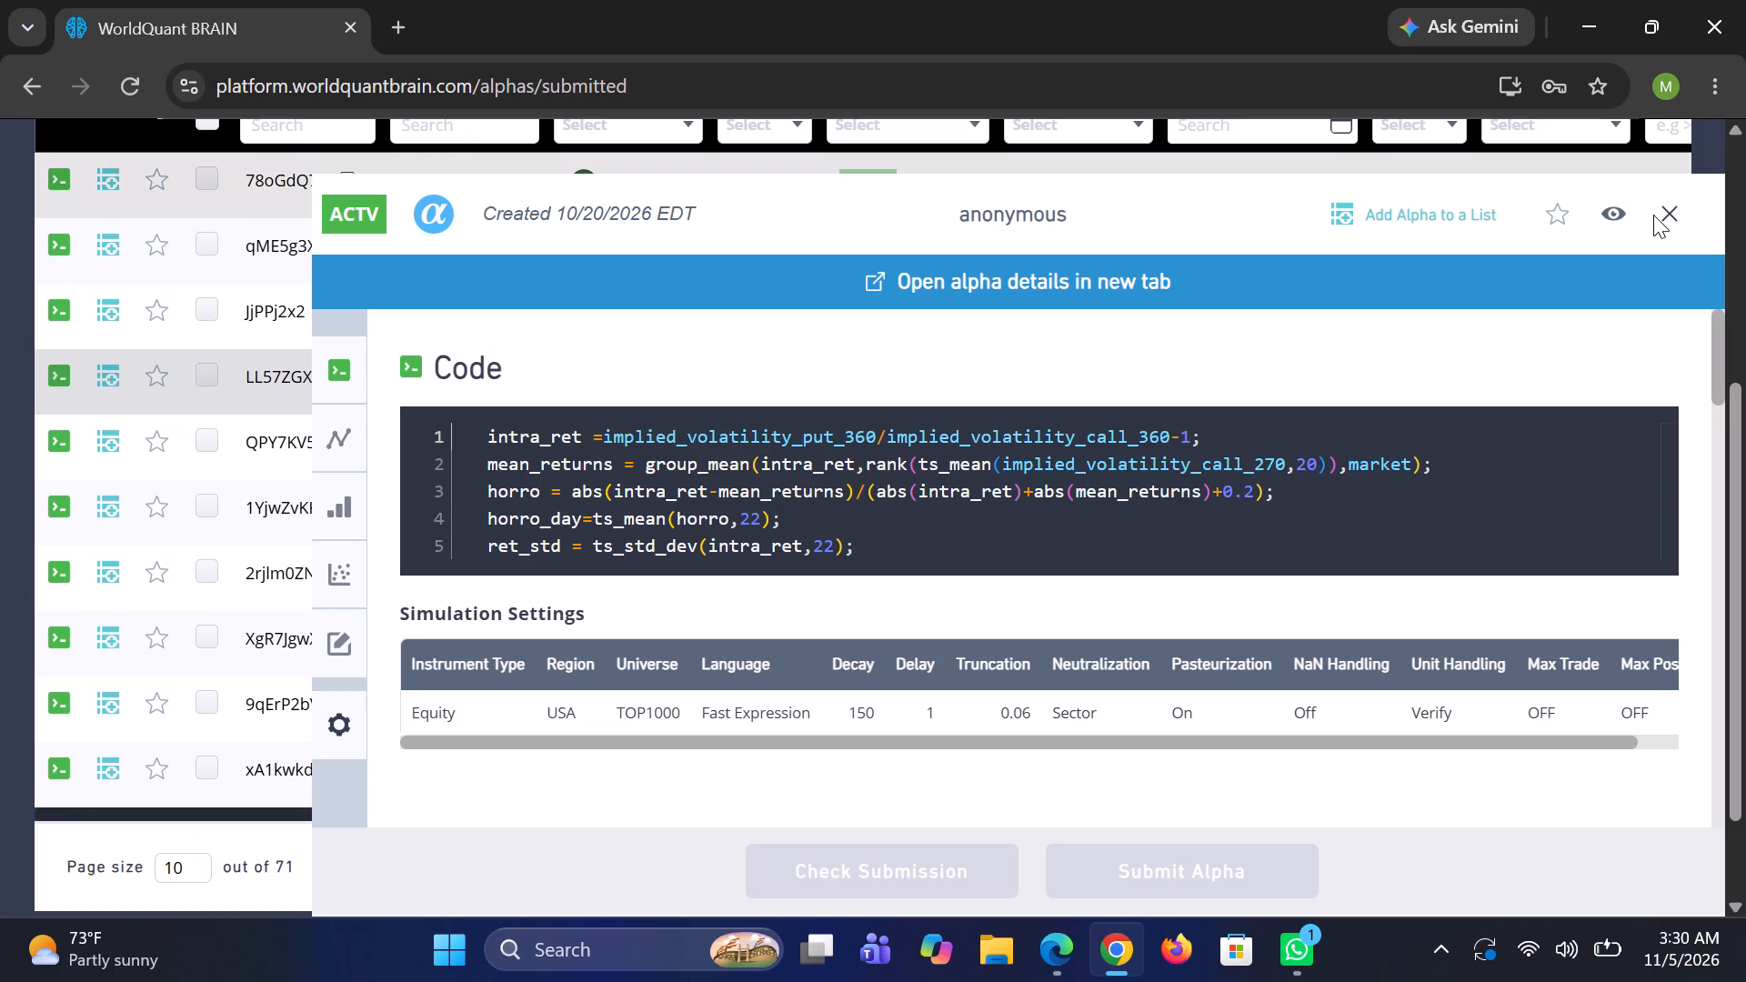
pyautogui.click(1671, 208)
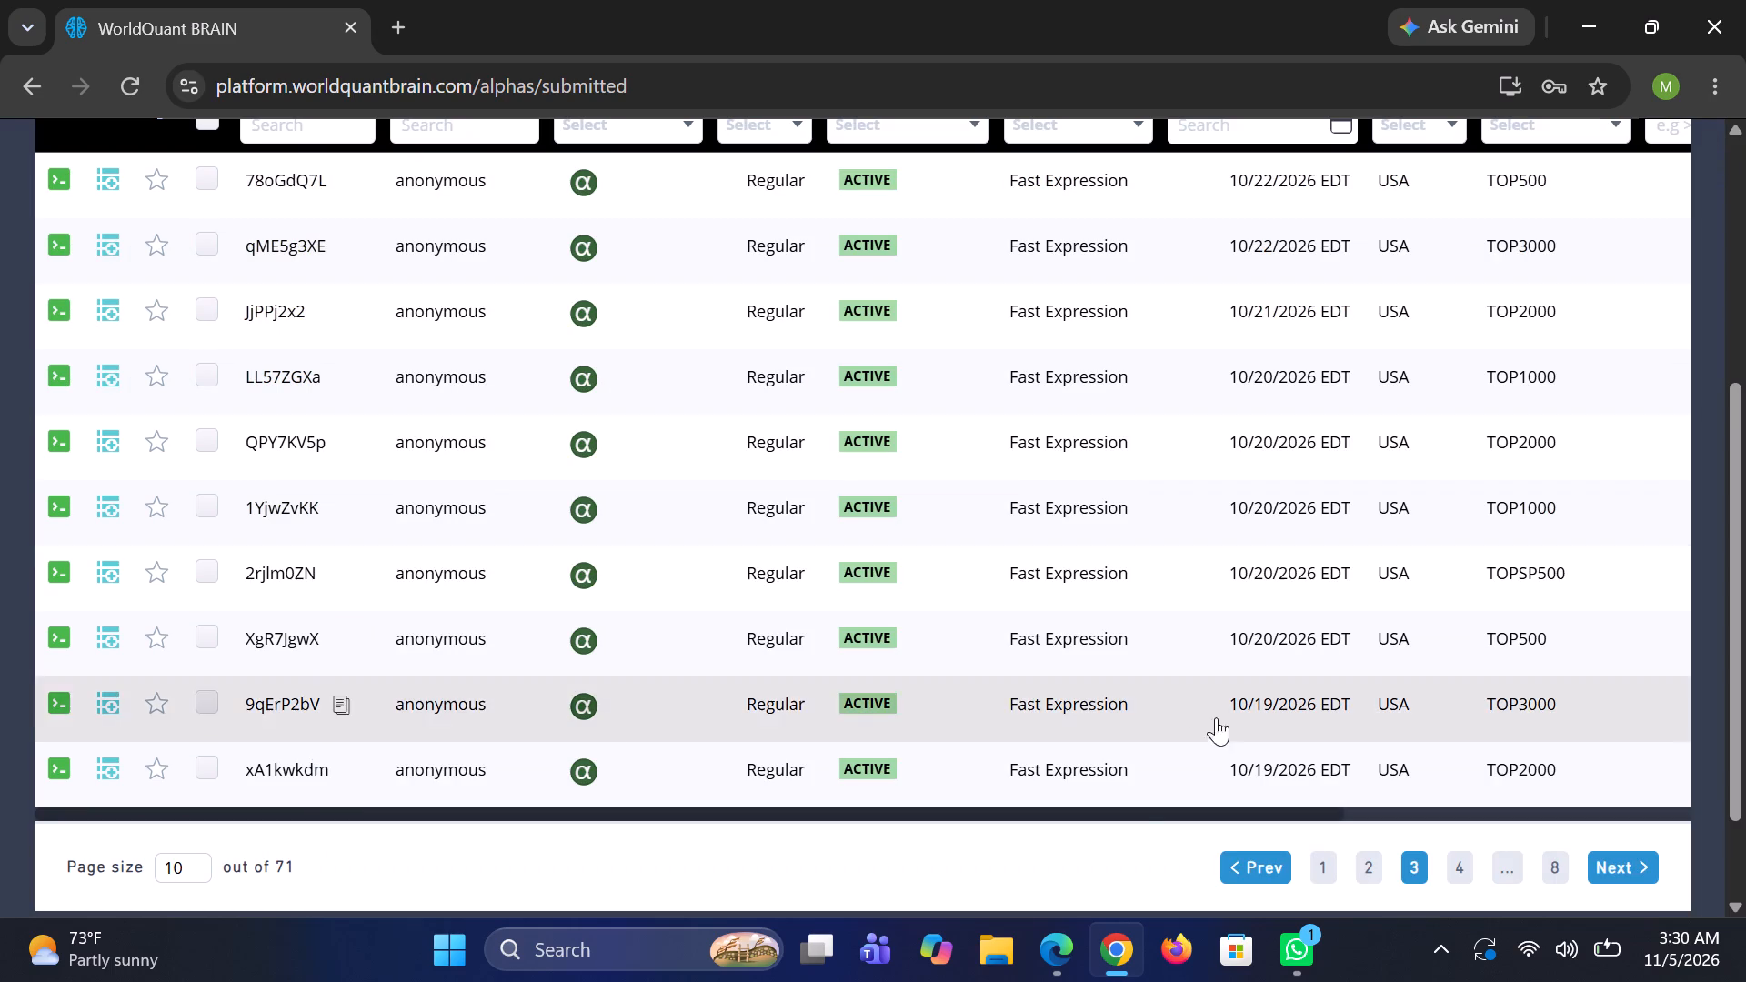
# Go to page 4 of the submitted alphas list.
pyautogui.click(1460, 869)
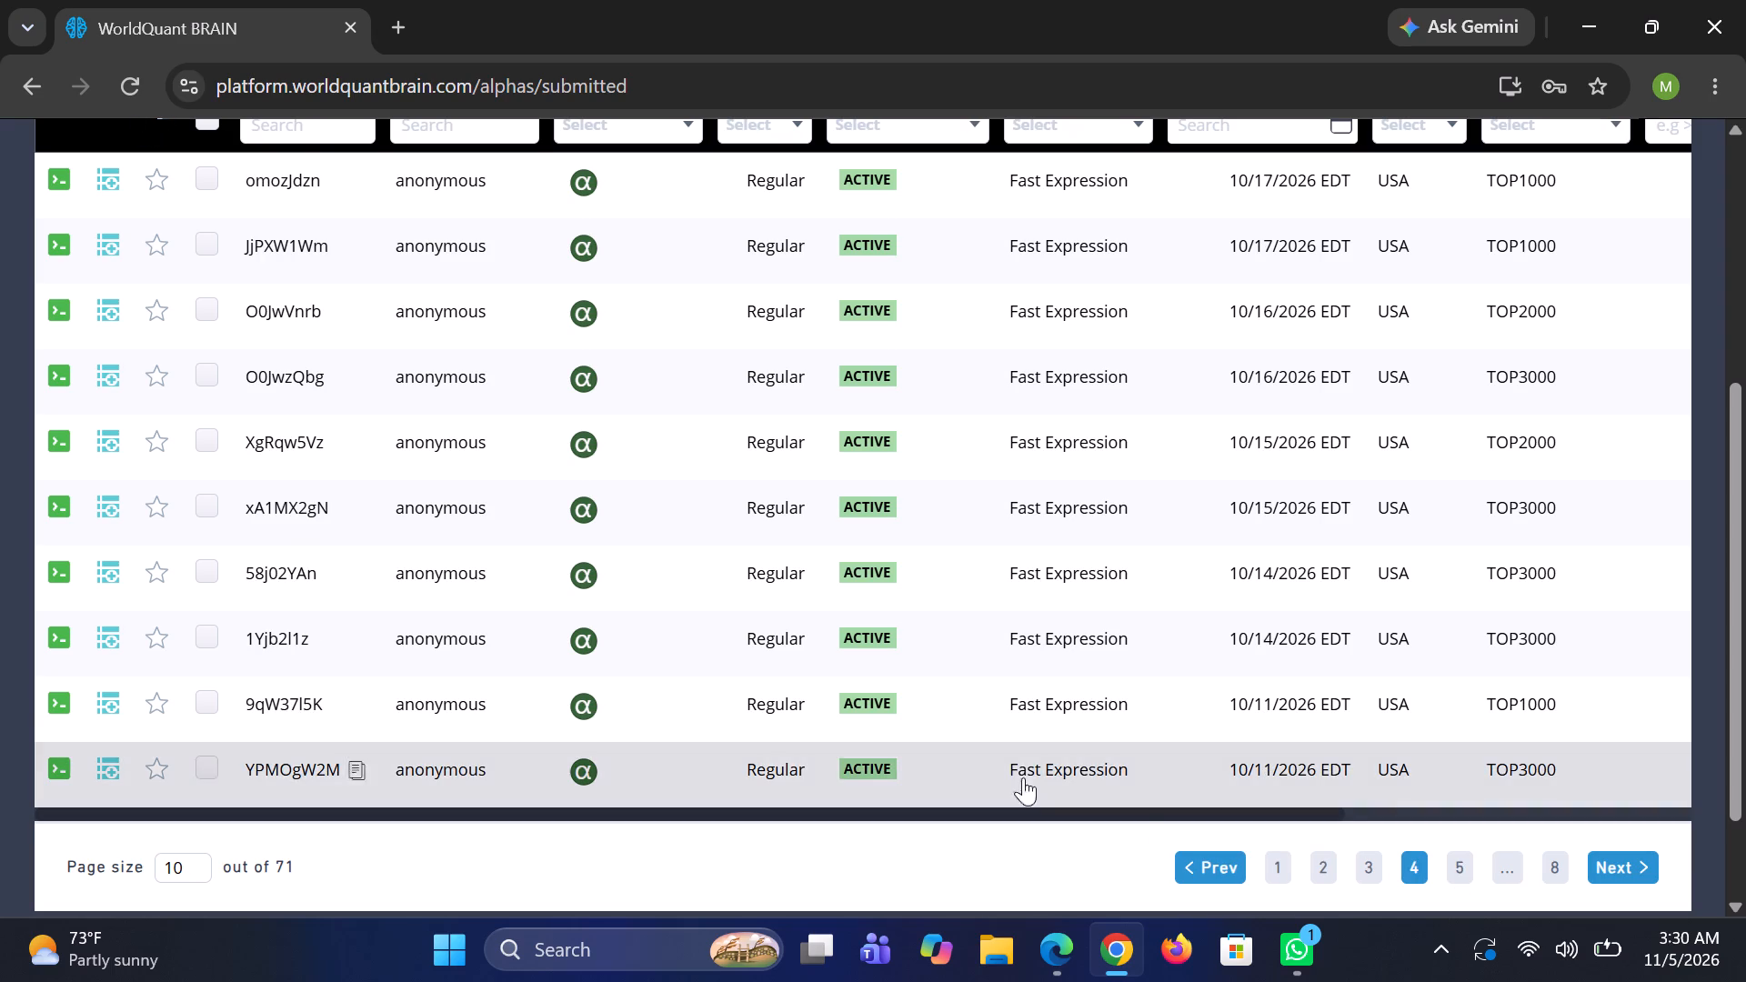
# Examine the code and simulation settings of submitted alphas YPMOgW2M, 1Yjb2l1z, xA1MX2gN, O0JwzQbg and JjPXW1Wm in turn, closing each one's details.
pyautogui.click(776, 767)
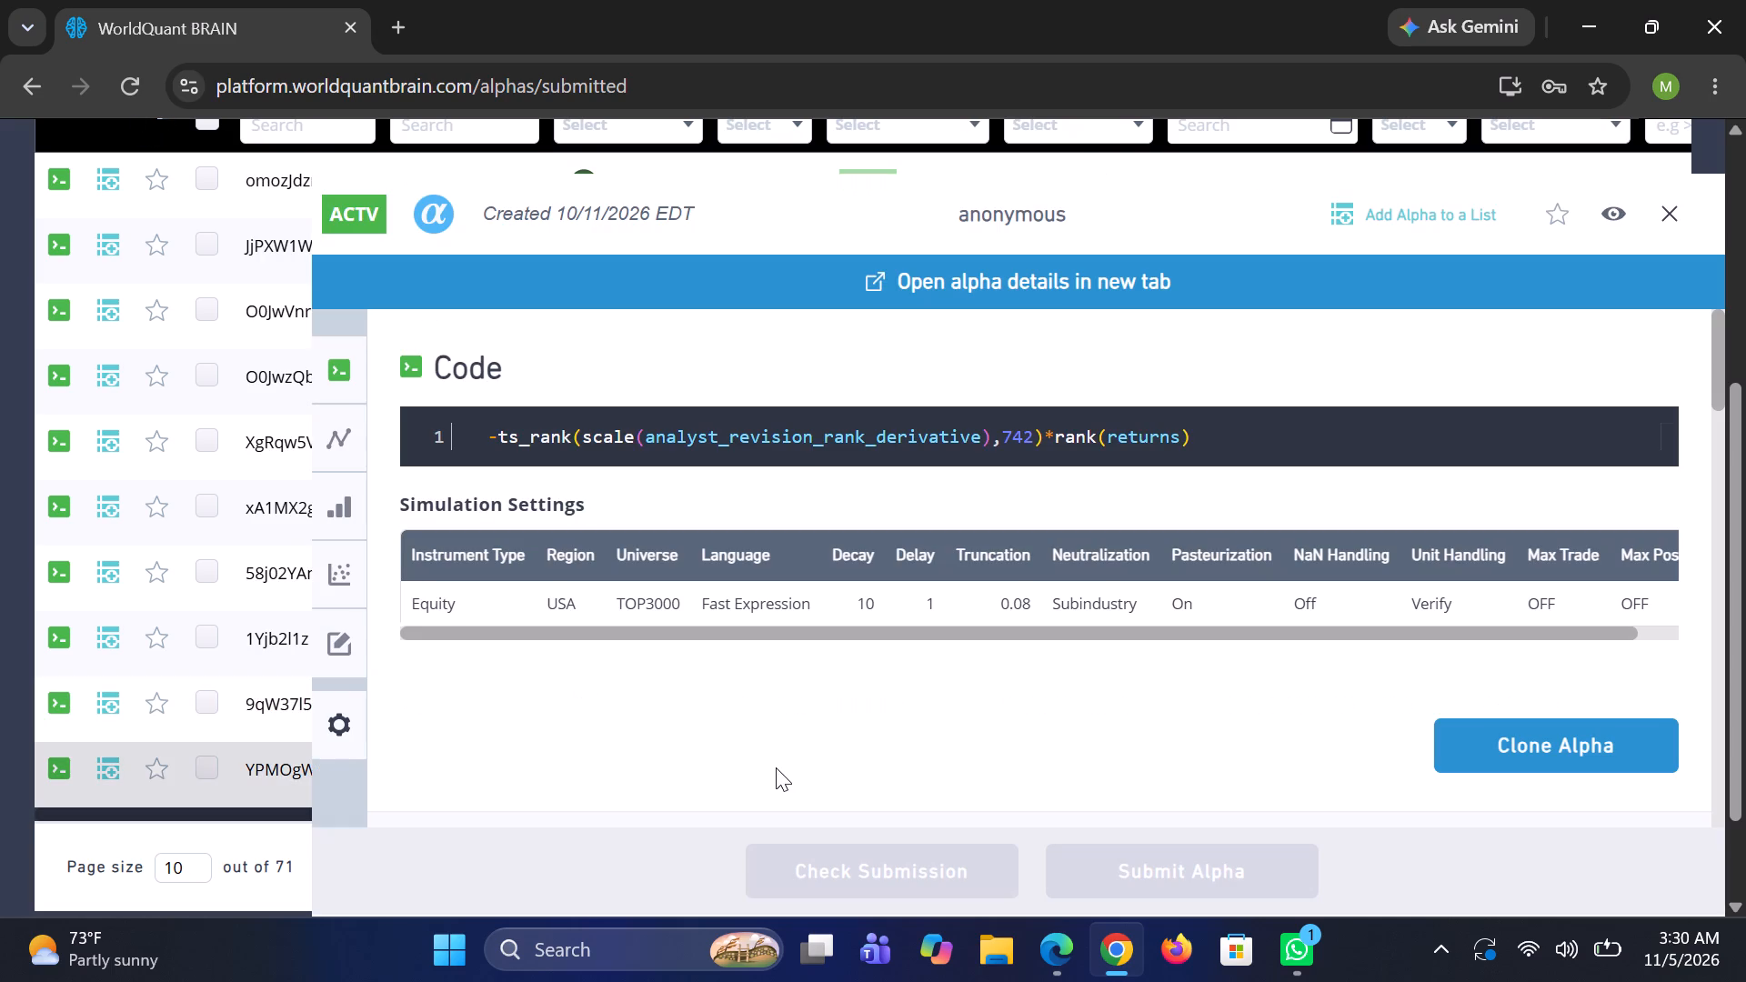
pyautogui.click(1673, 211)
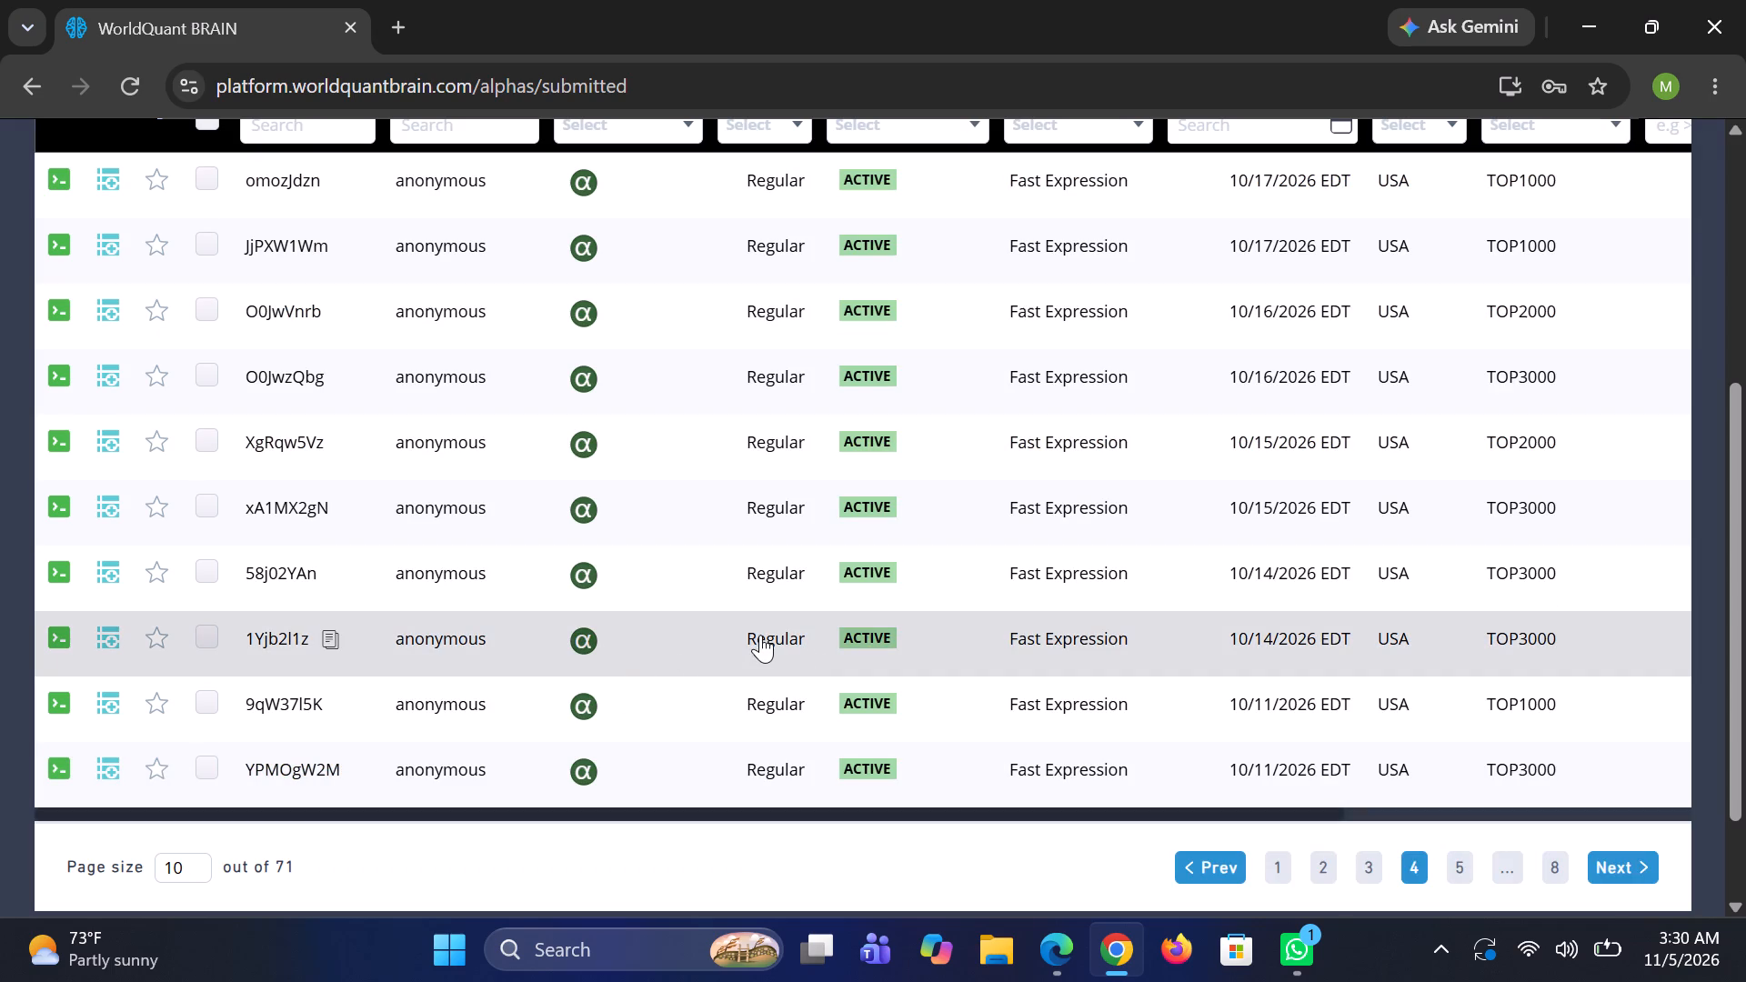
pyautogui.click(770, 637)
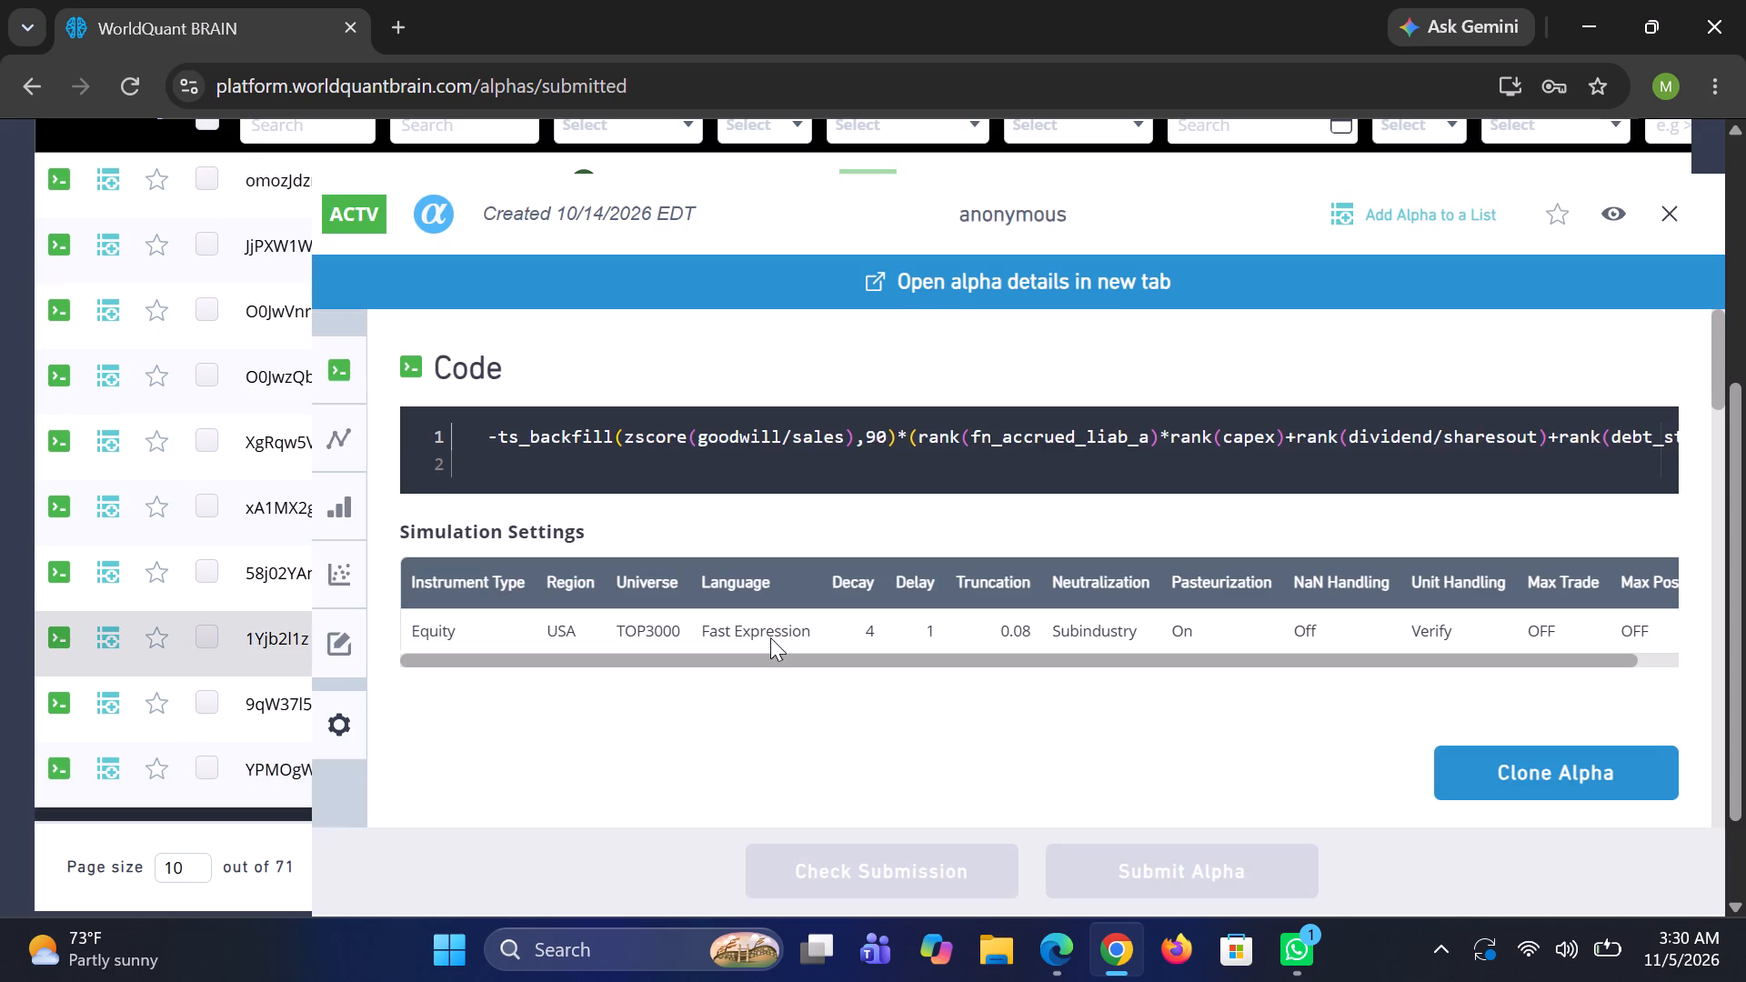
pyautogui.click(1674, 214)
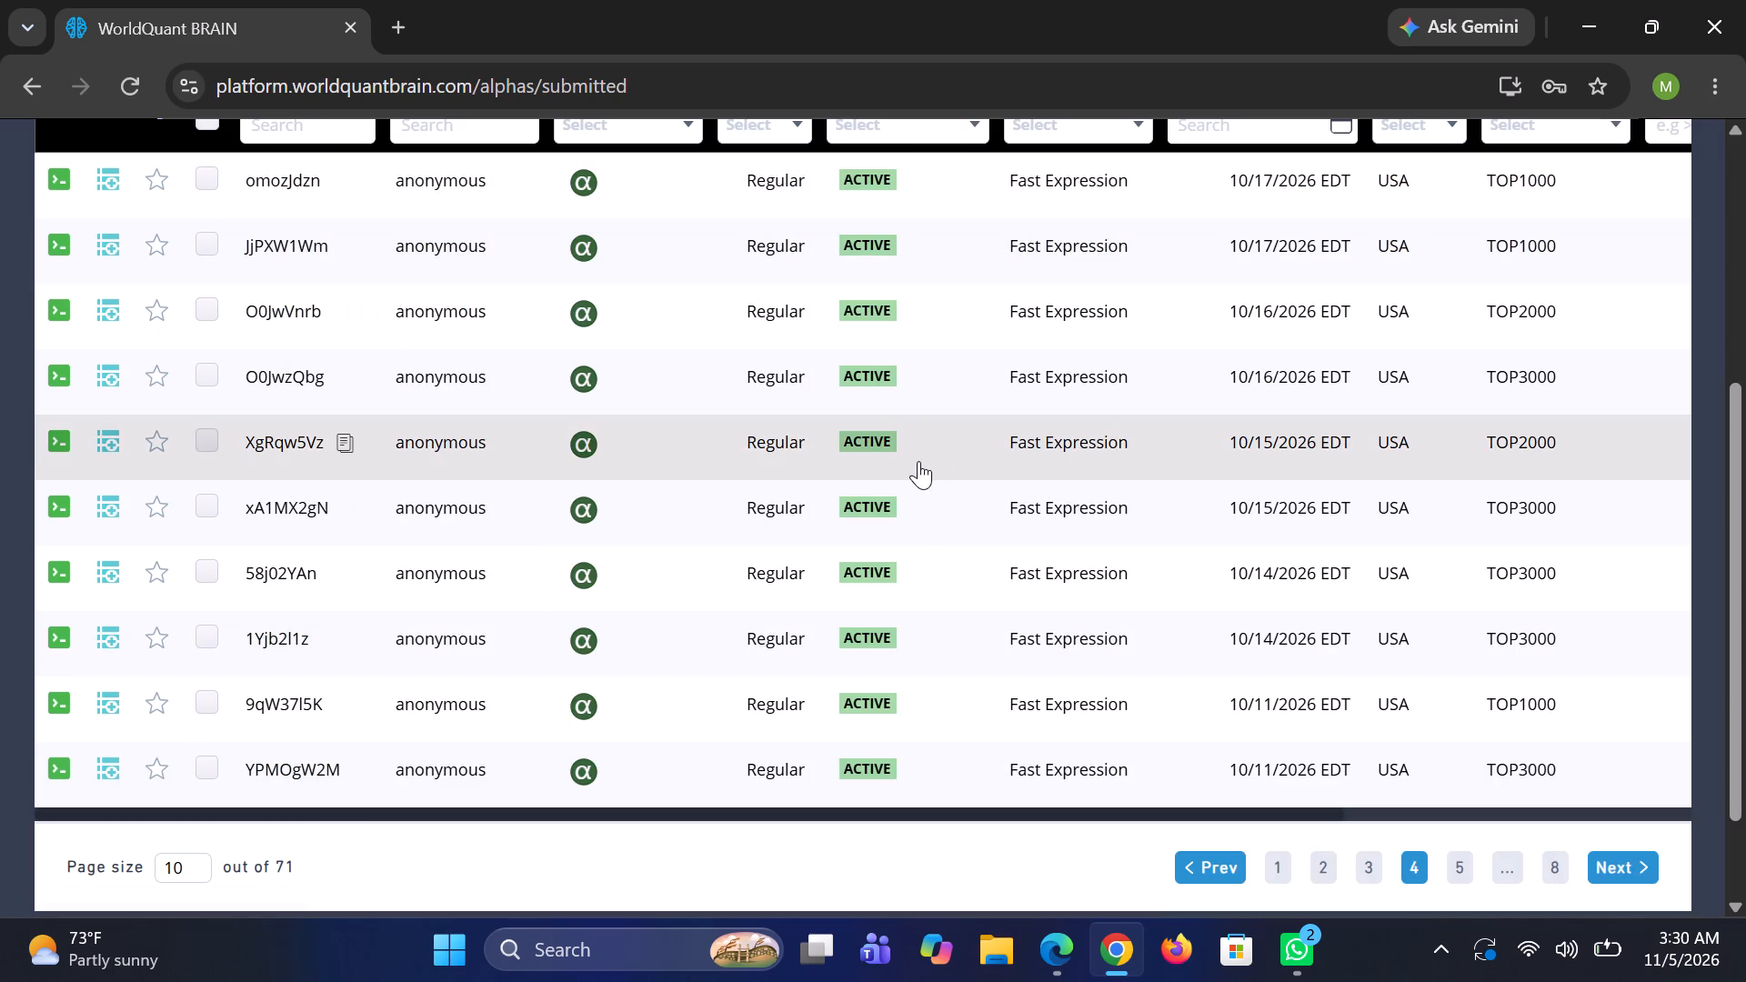
pyautogui.click(774, 507)
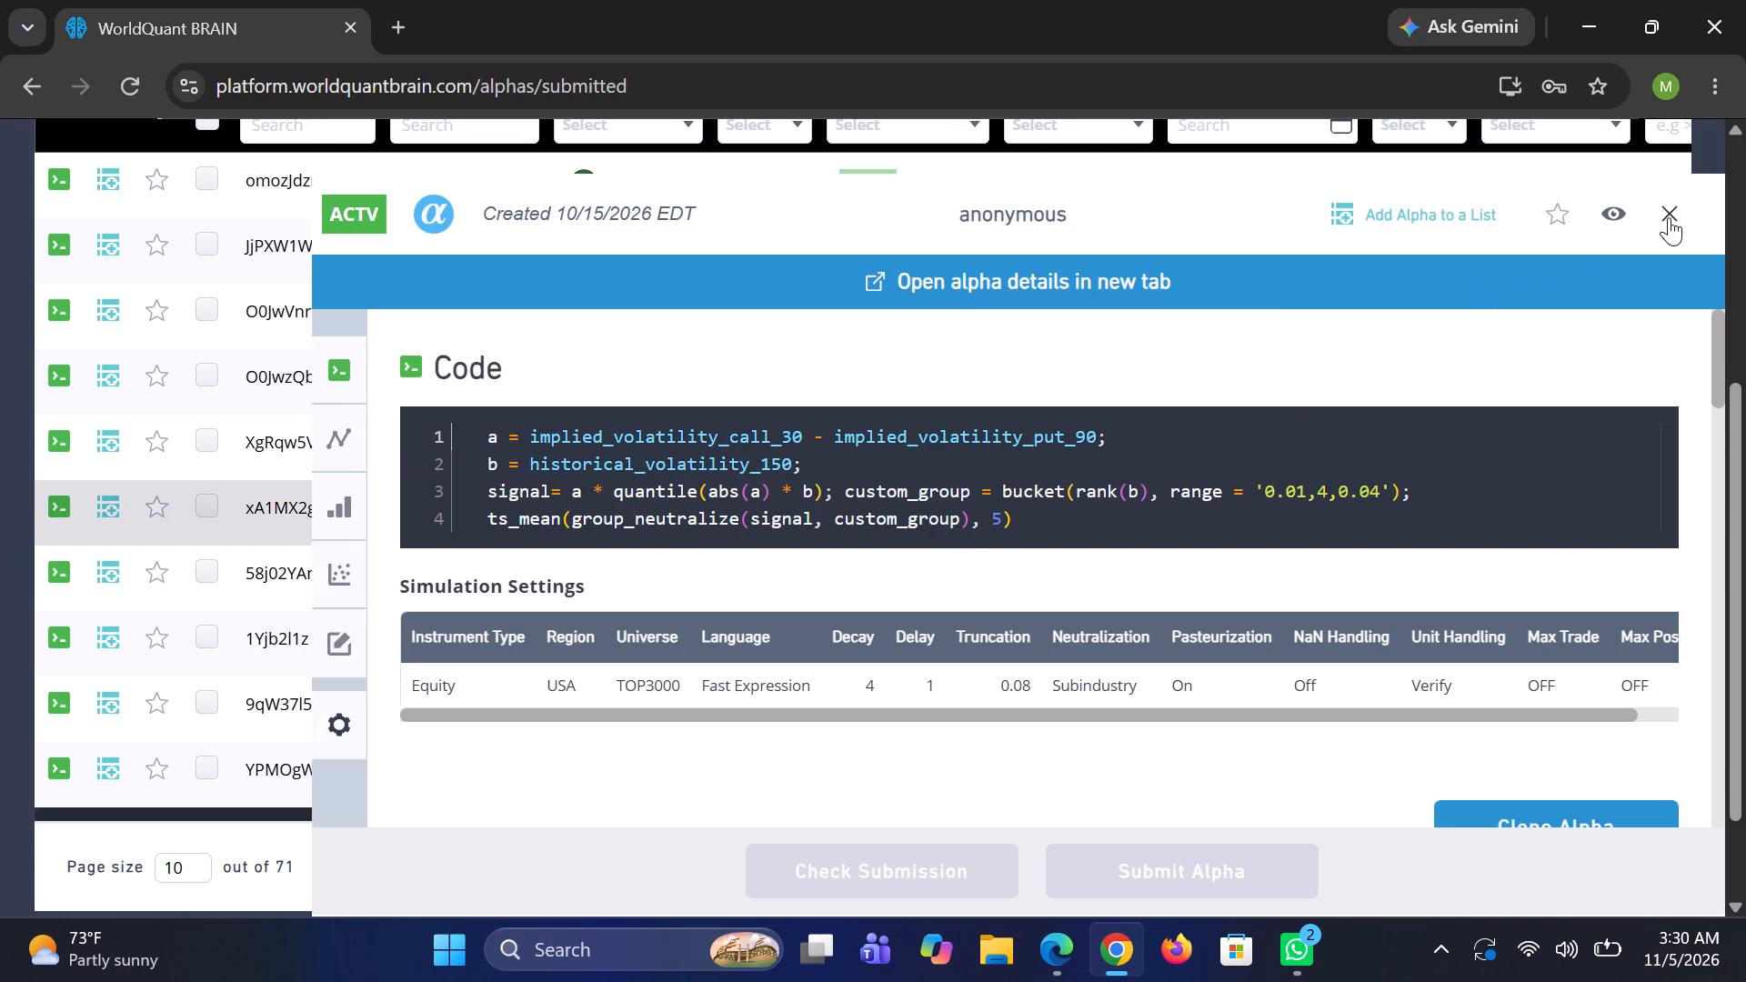
pyautogui.click(1669, 214)
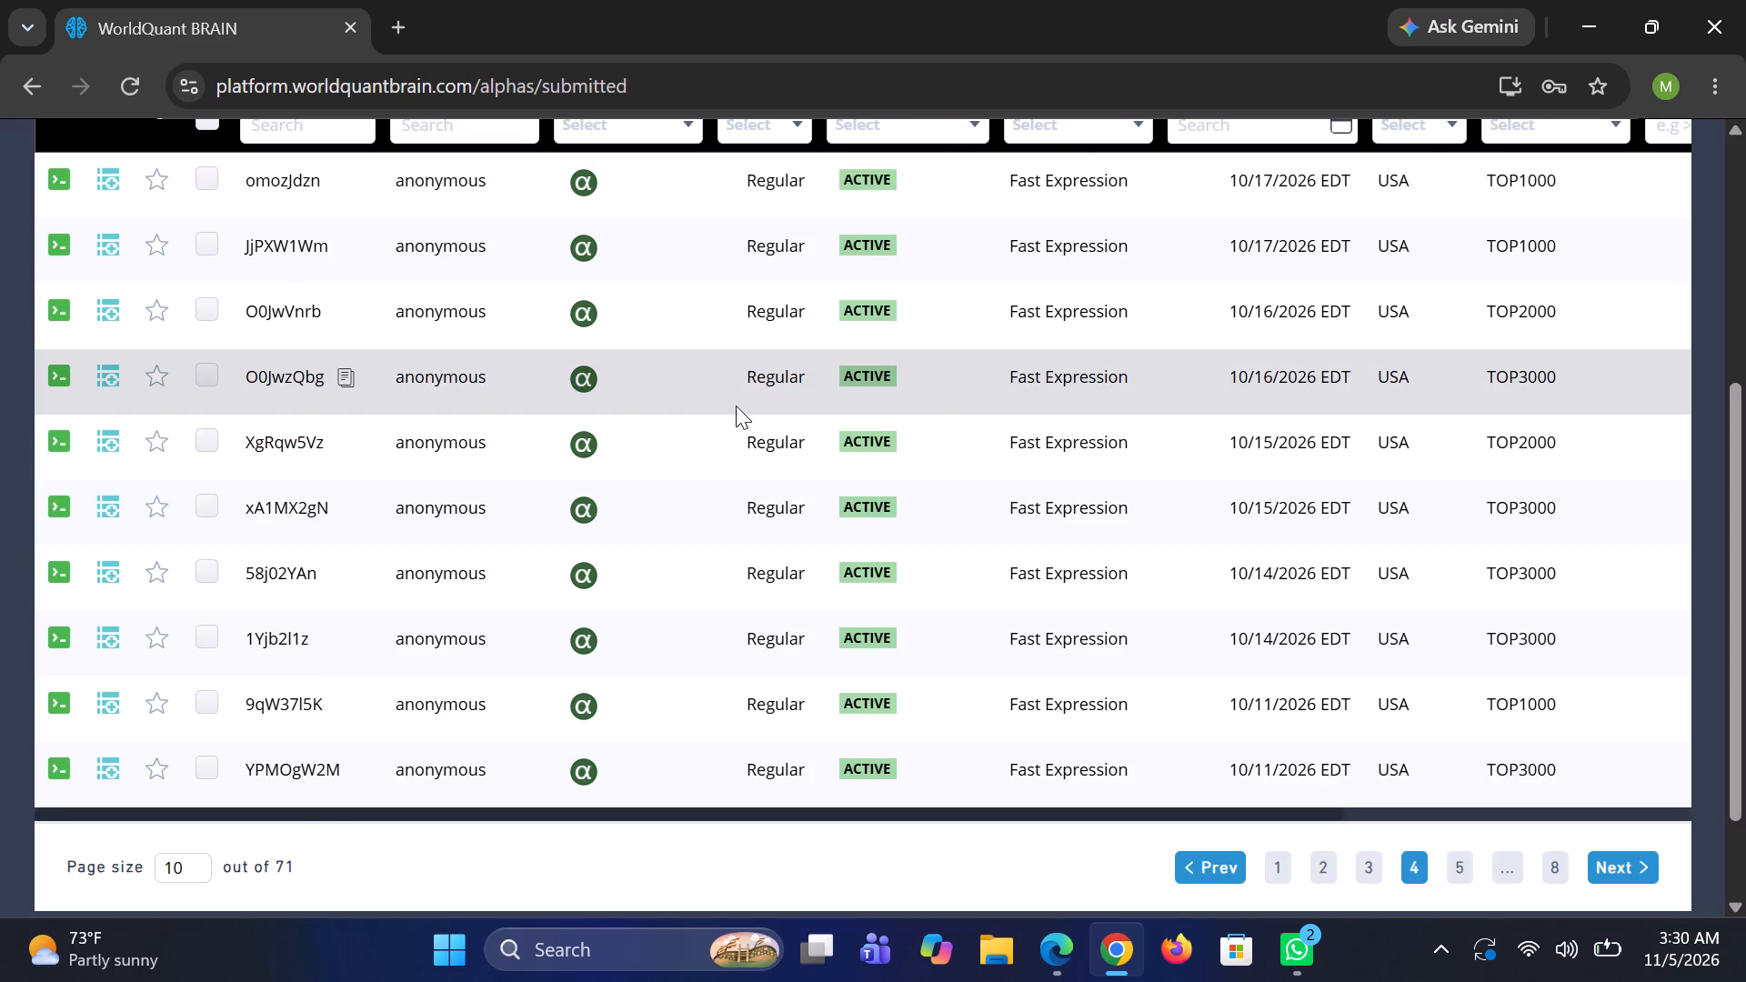
pyautogui.click(787, 393)
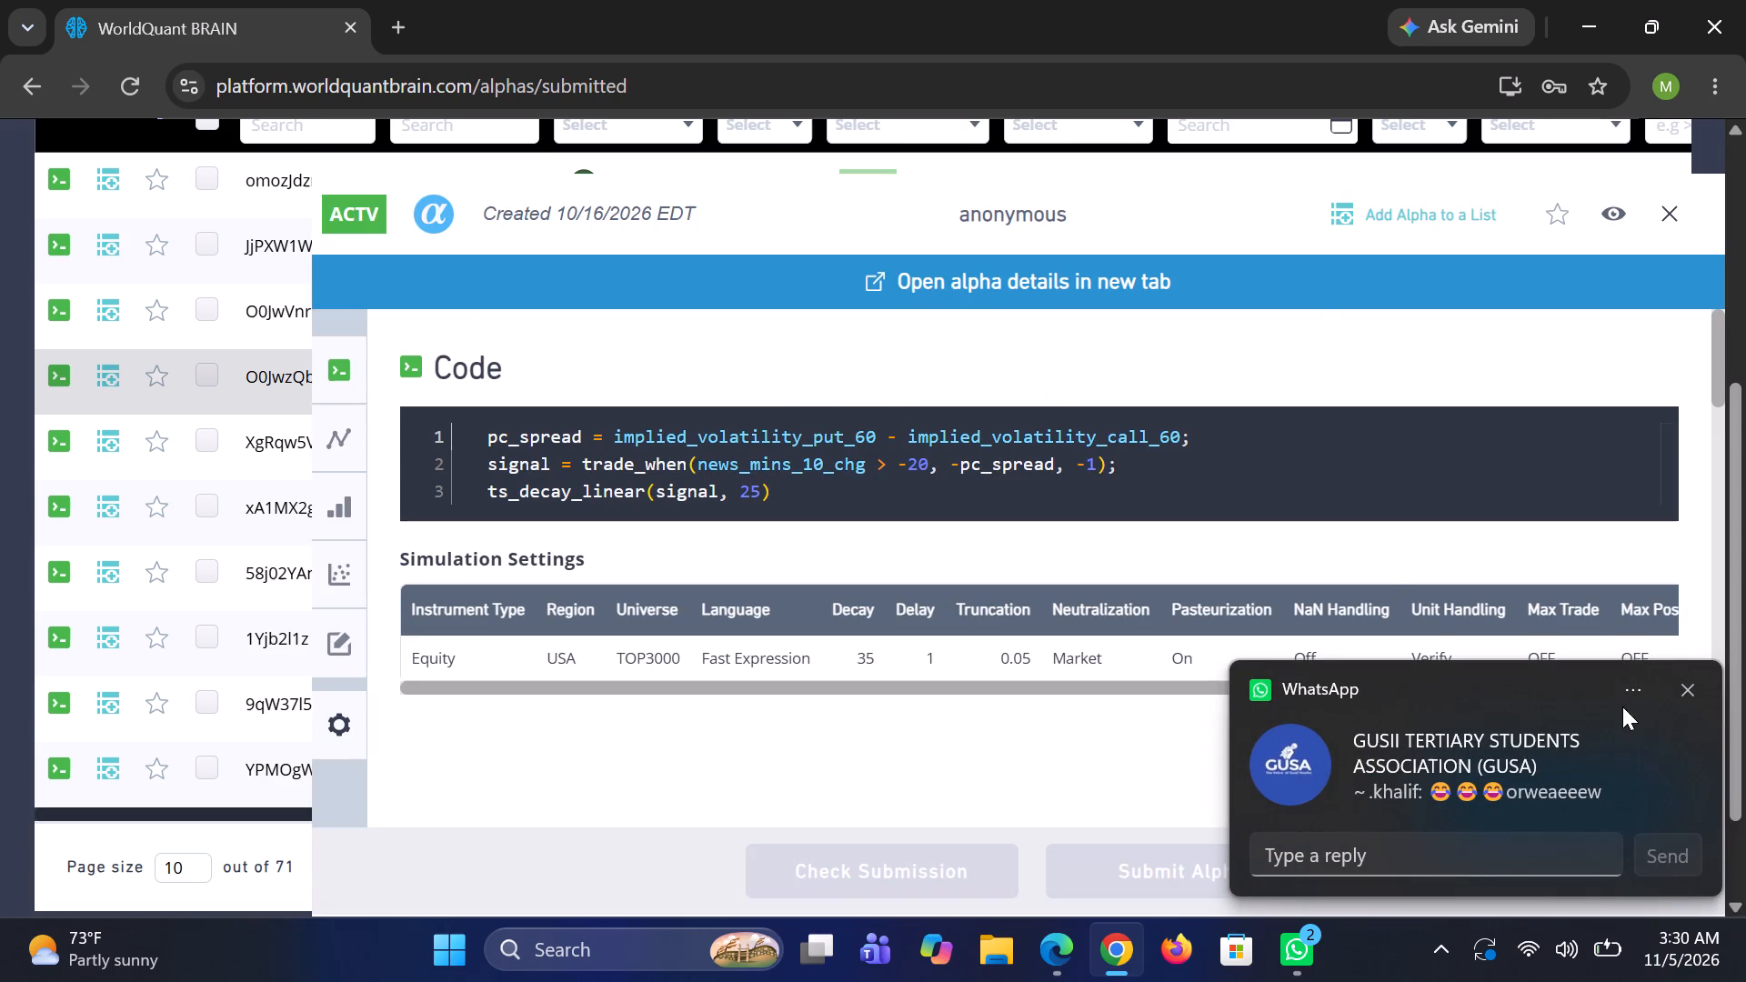
pyautogui.click(1684, 693)
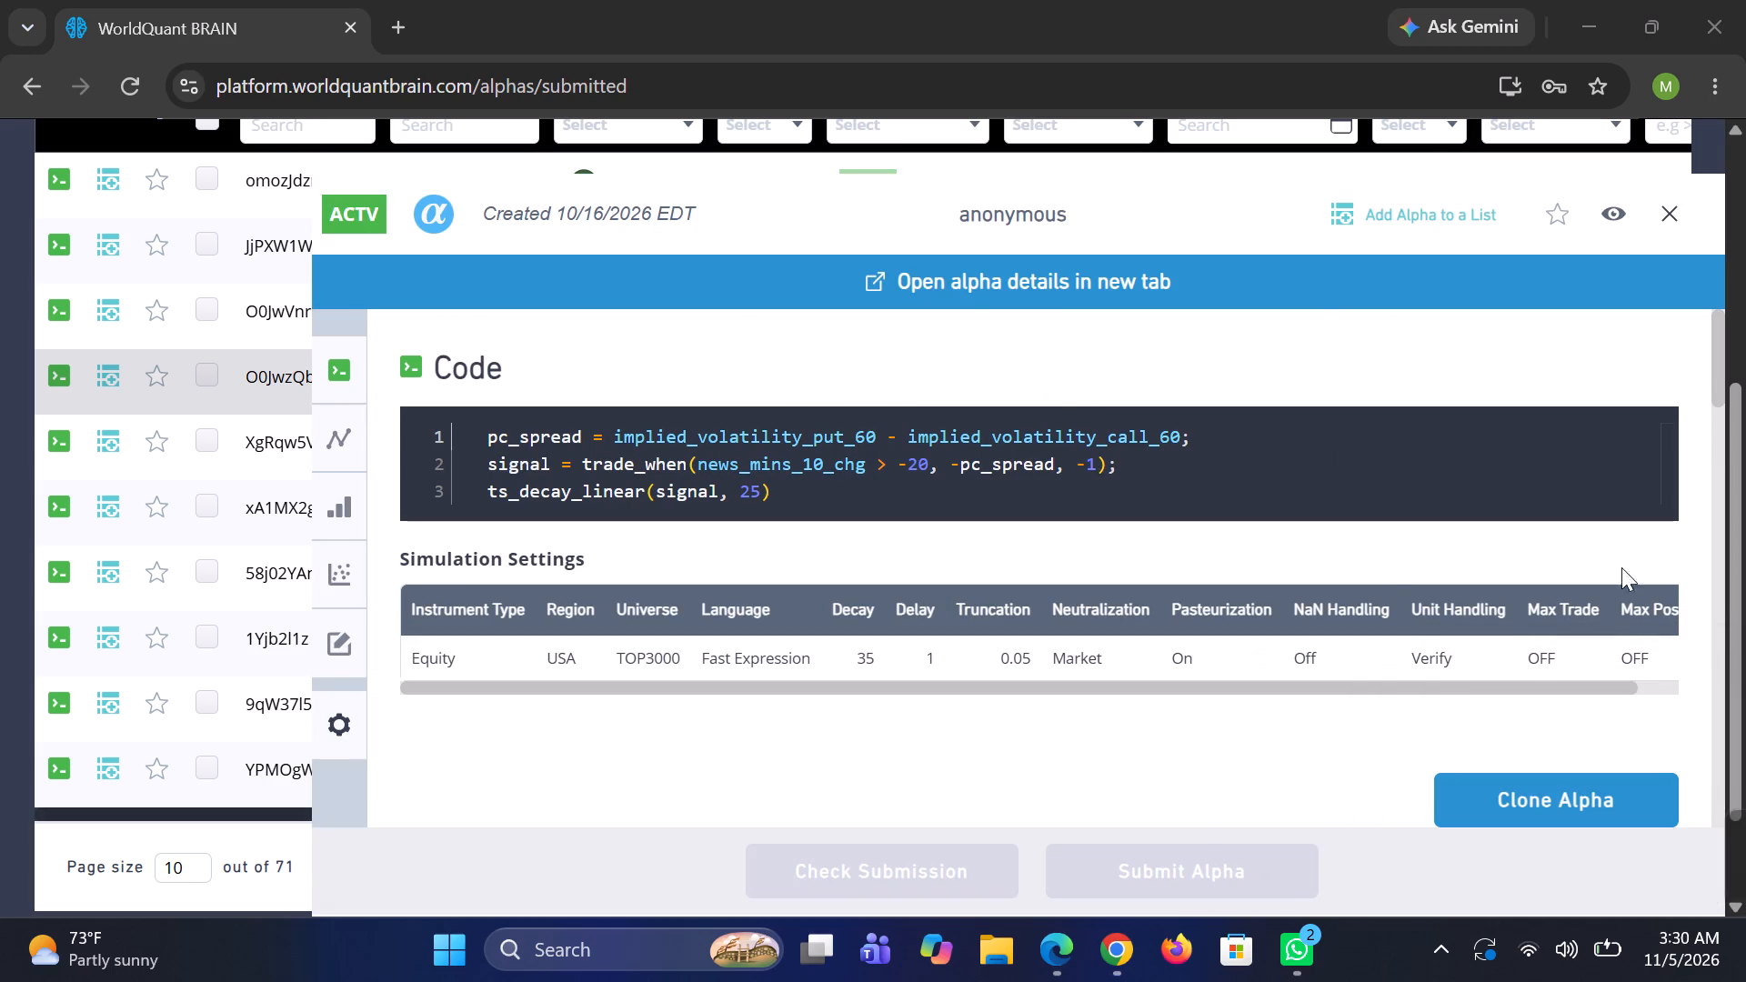
pyautogui.click(1668, 212)
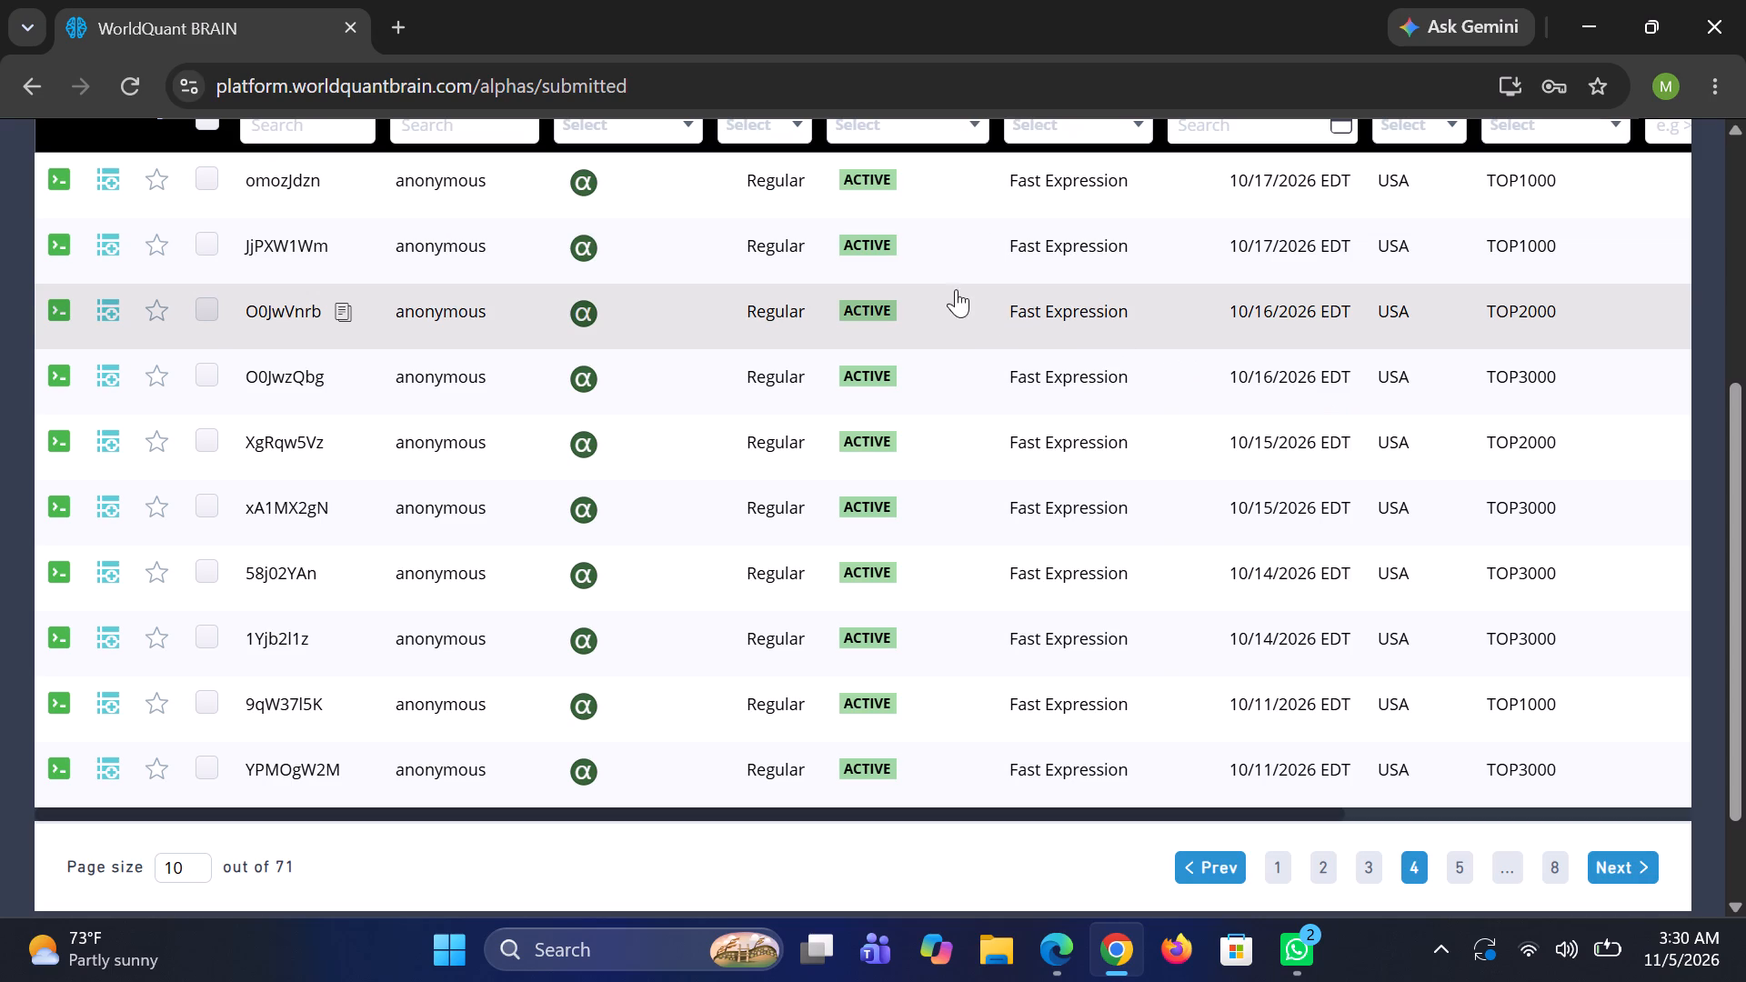
pyautogui.click(785, 248)
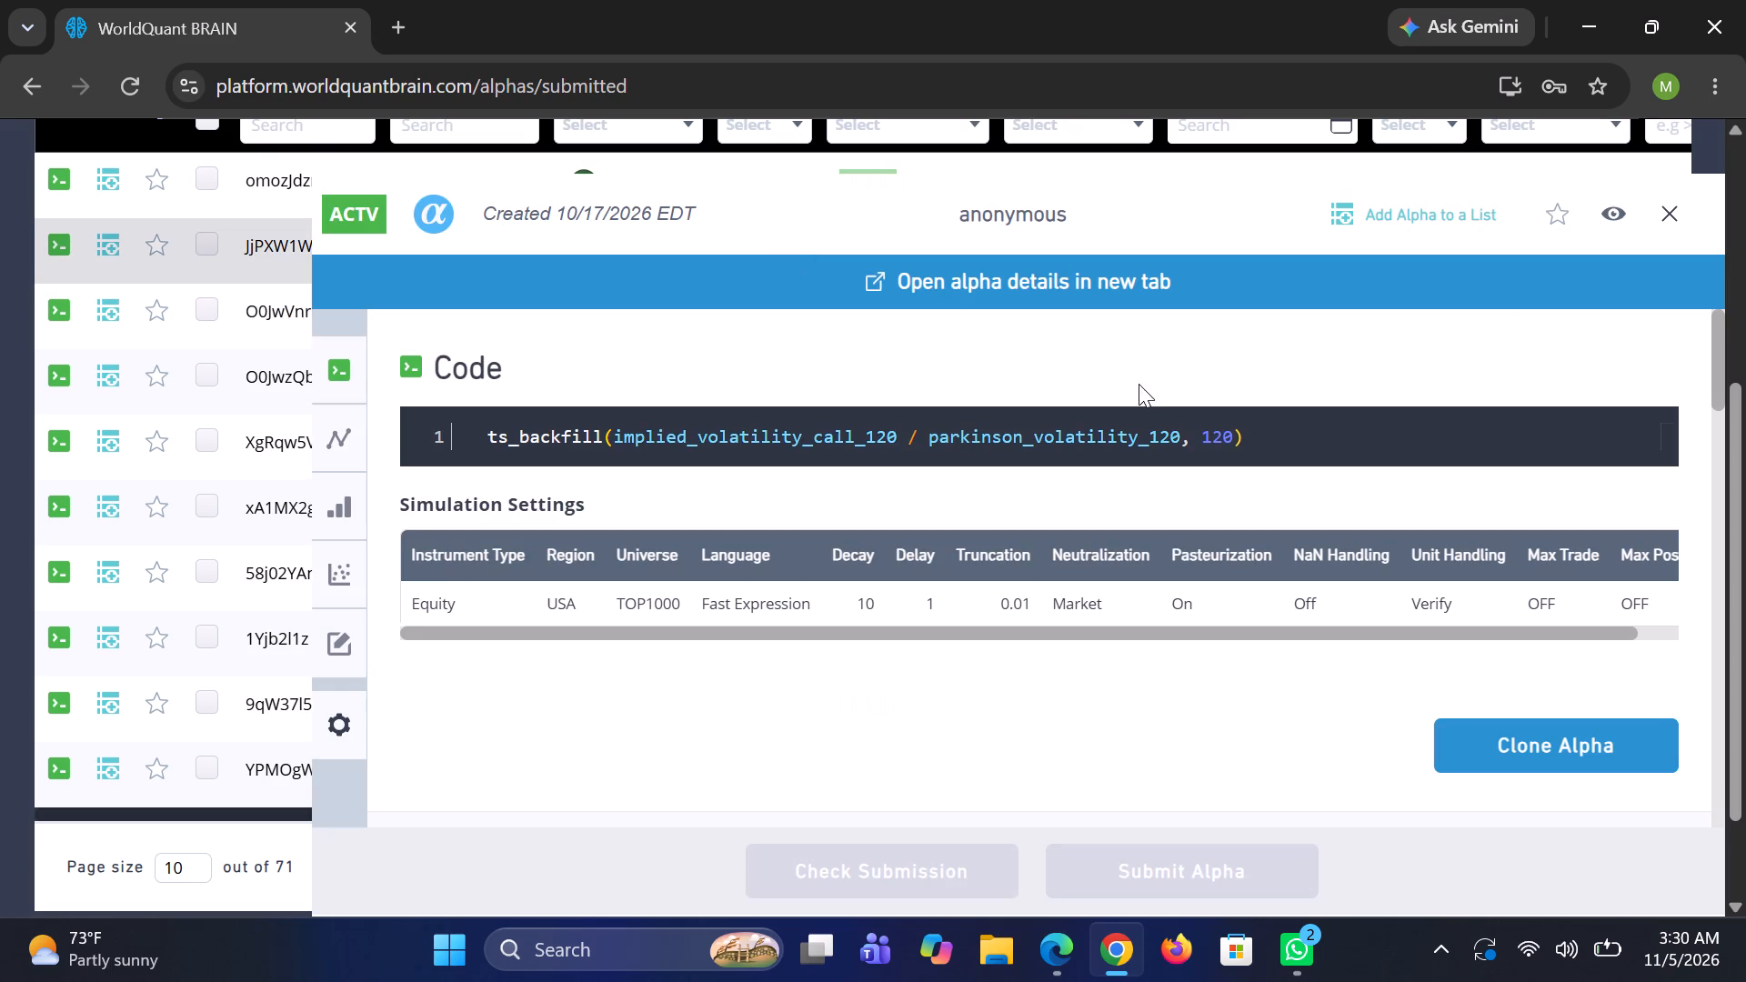
pyautogui.click(1669, 205)
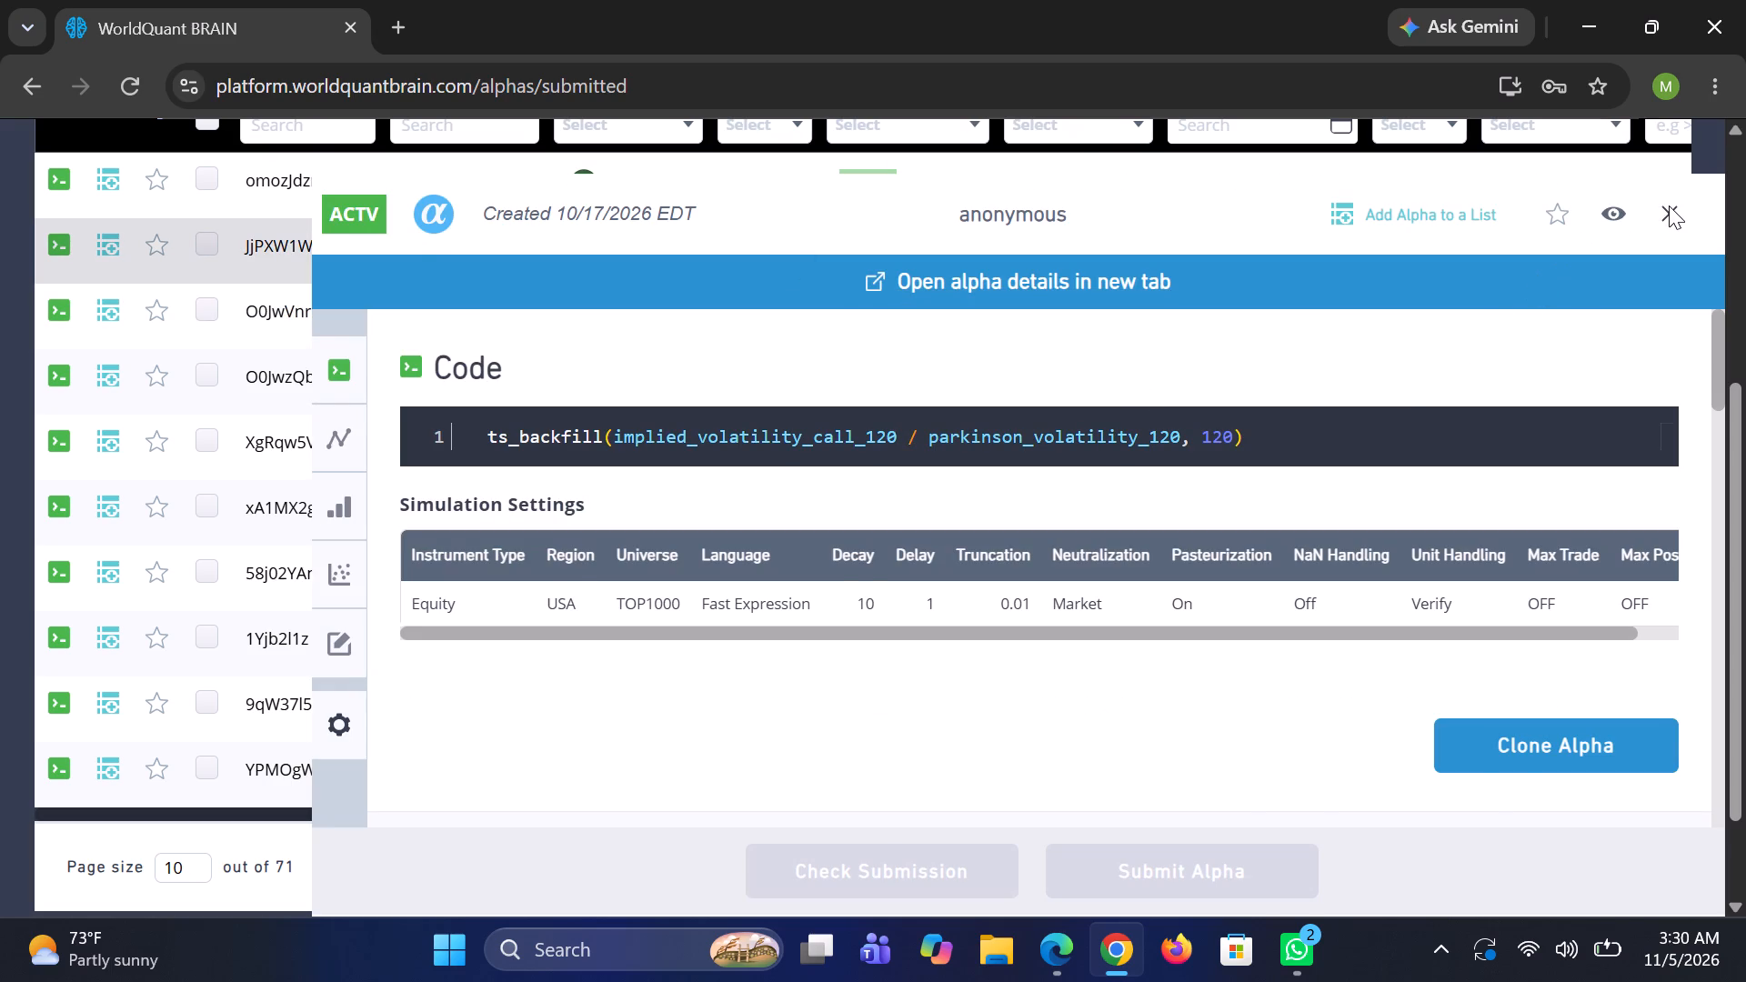
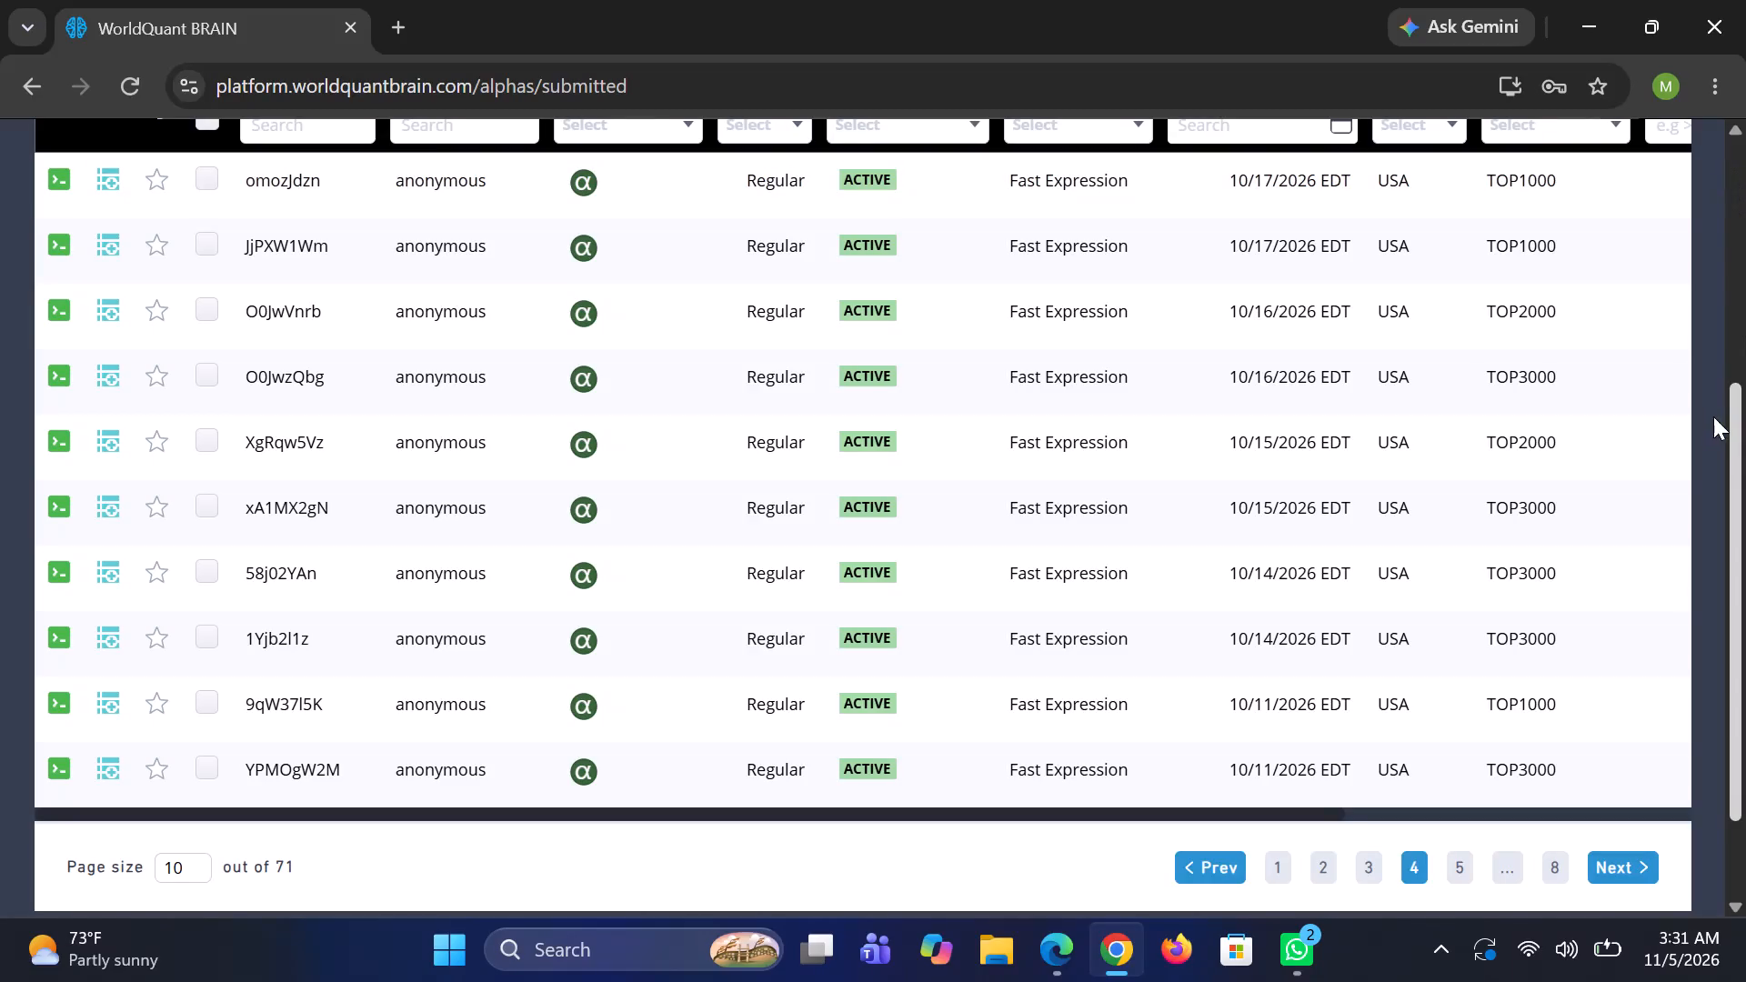
# Go to page 5 of the submitted alphas list.
pyautogui.moveTo(1739, 479); pyautogui.dragTo(1736, 448)
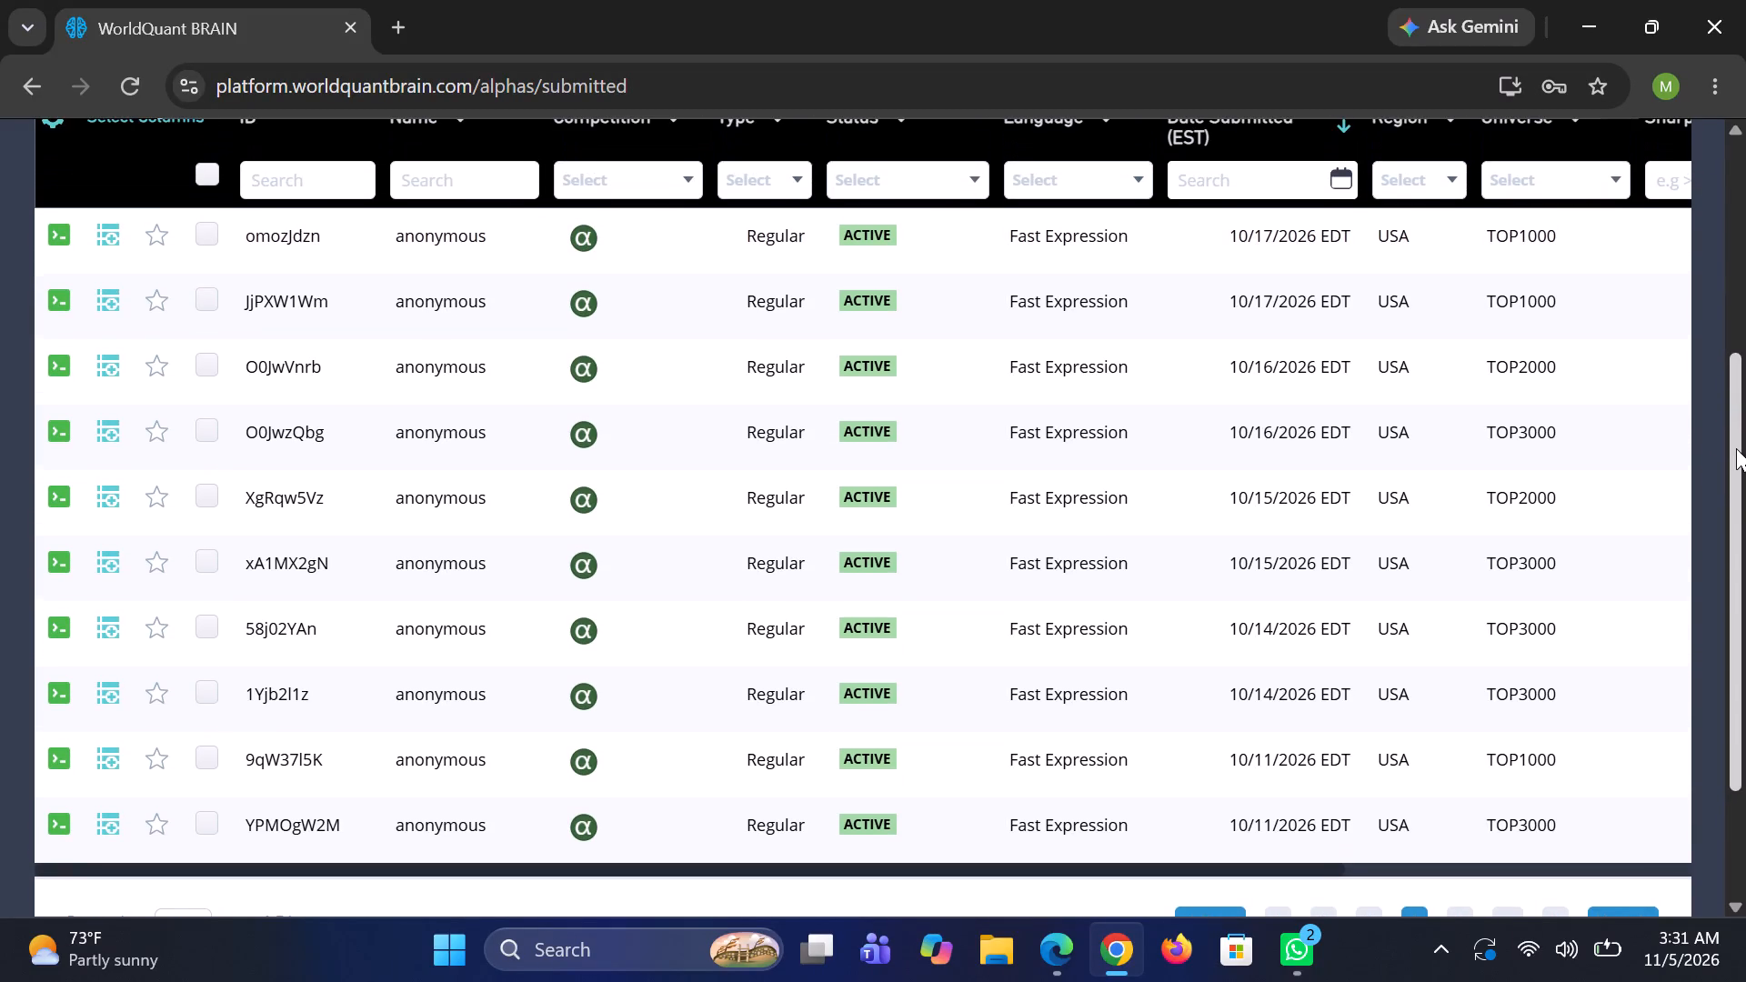
pyautogui.moveTo(1736, 448); pyautogui.dragTo(1743, 519)
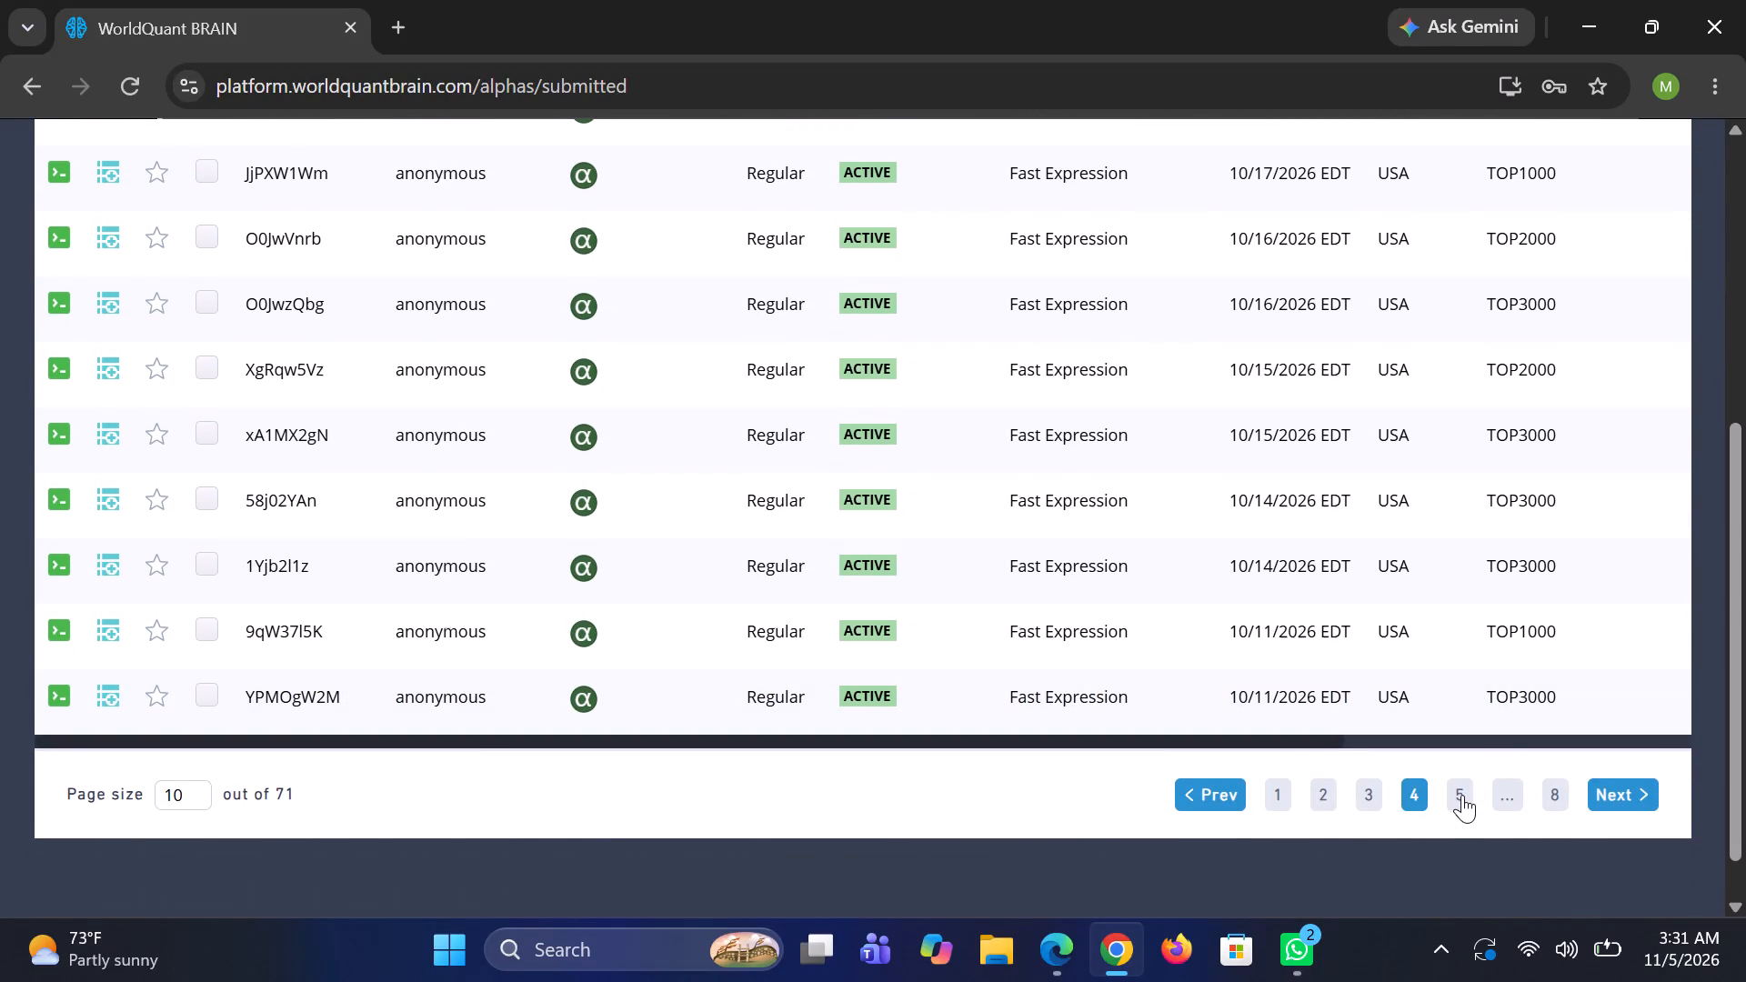
pyautogui.click(1462, 794)
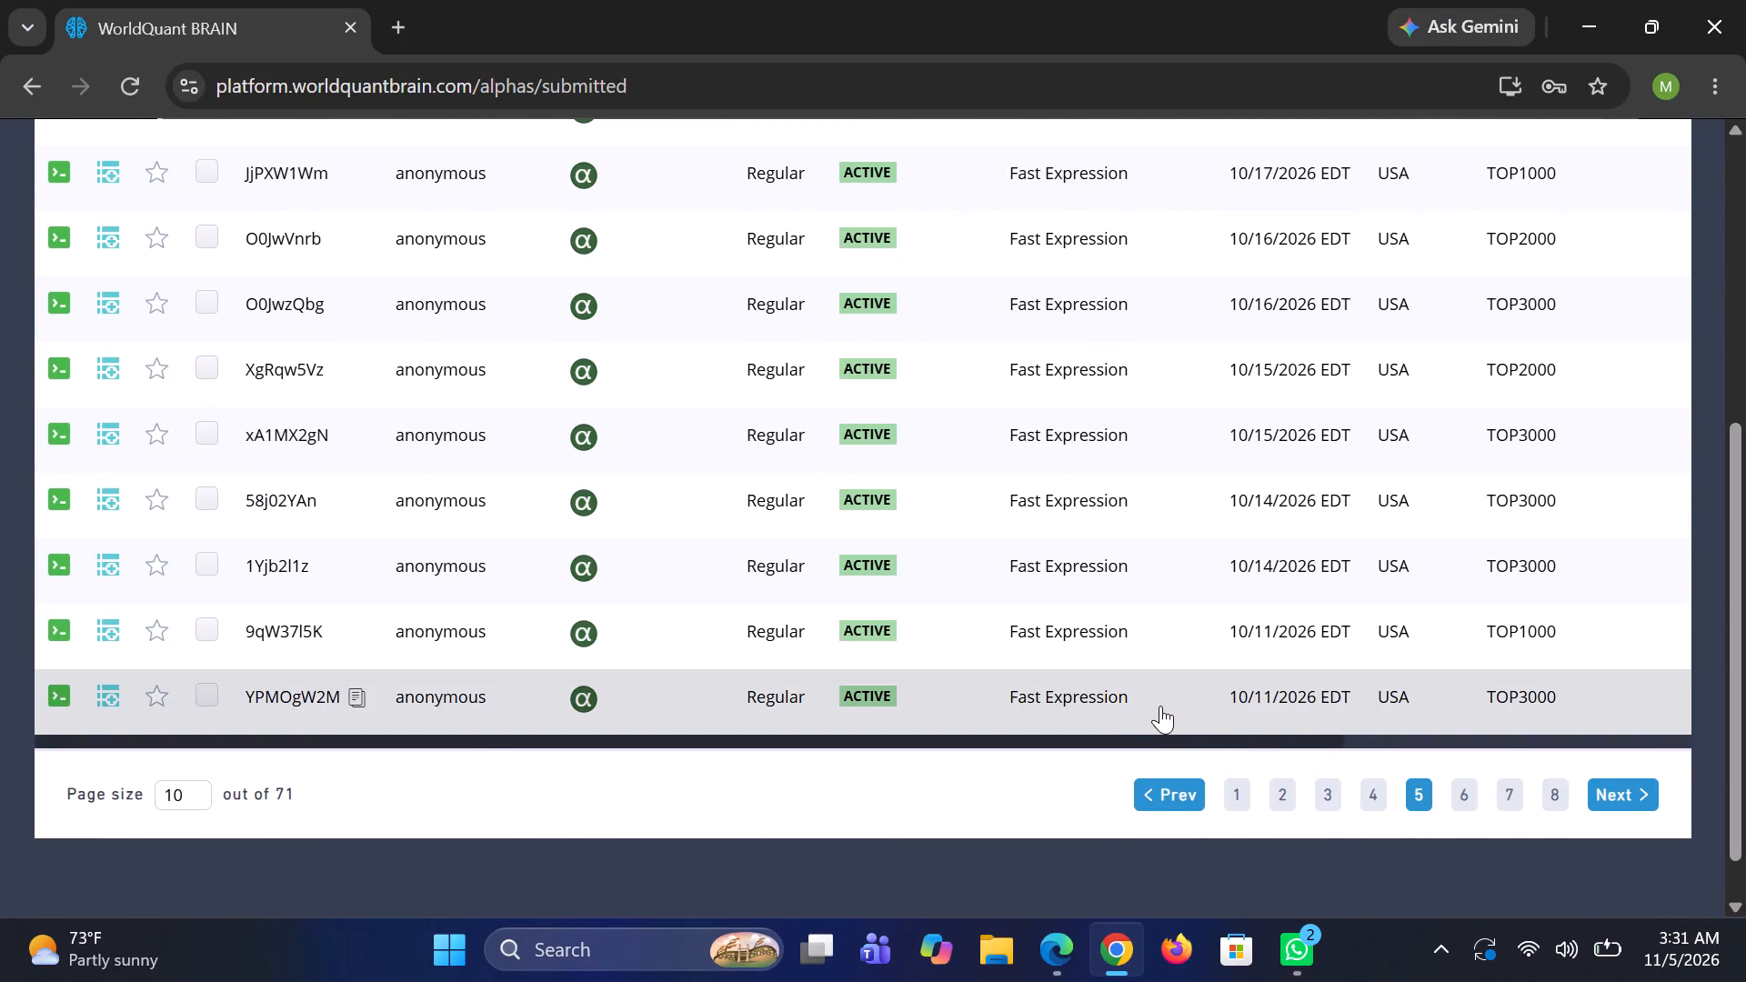
# Examine the code and simulation settings of submitted alphas 1YXJo6Jz, O0N7qgoJ, 58zKJl6n and ZYA65823, one after another.
pyautogui.click(768, 690)
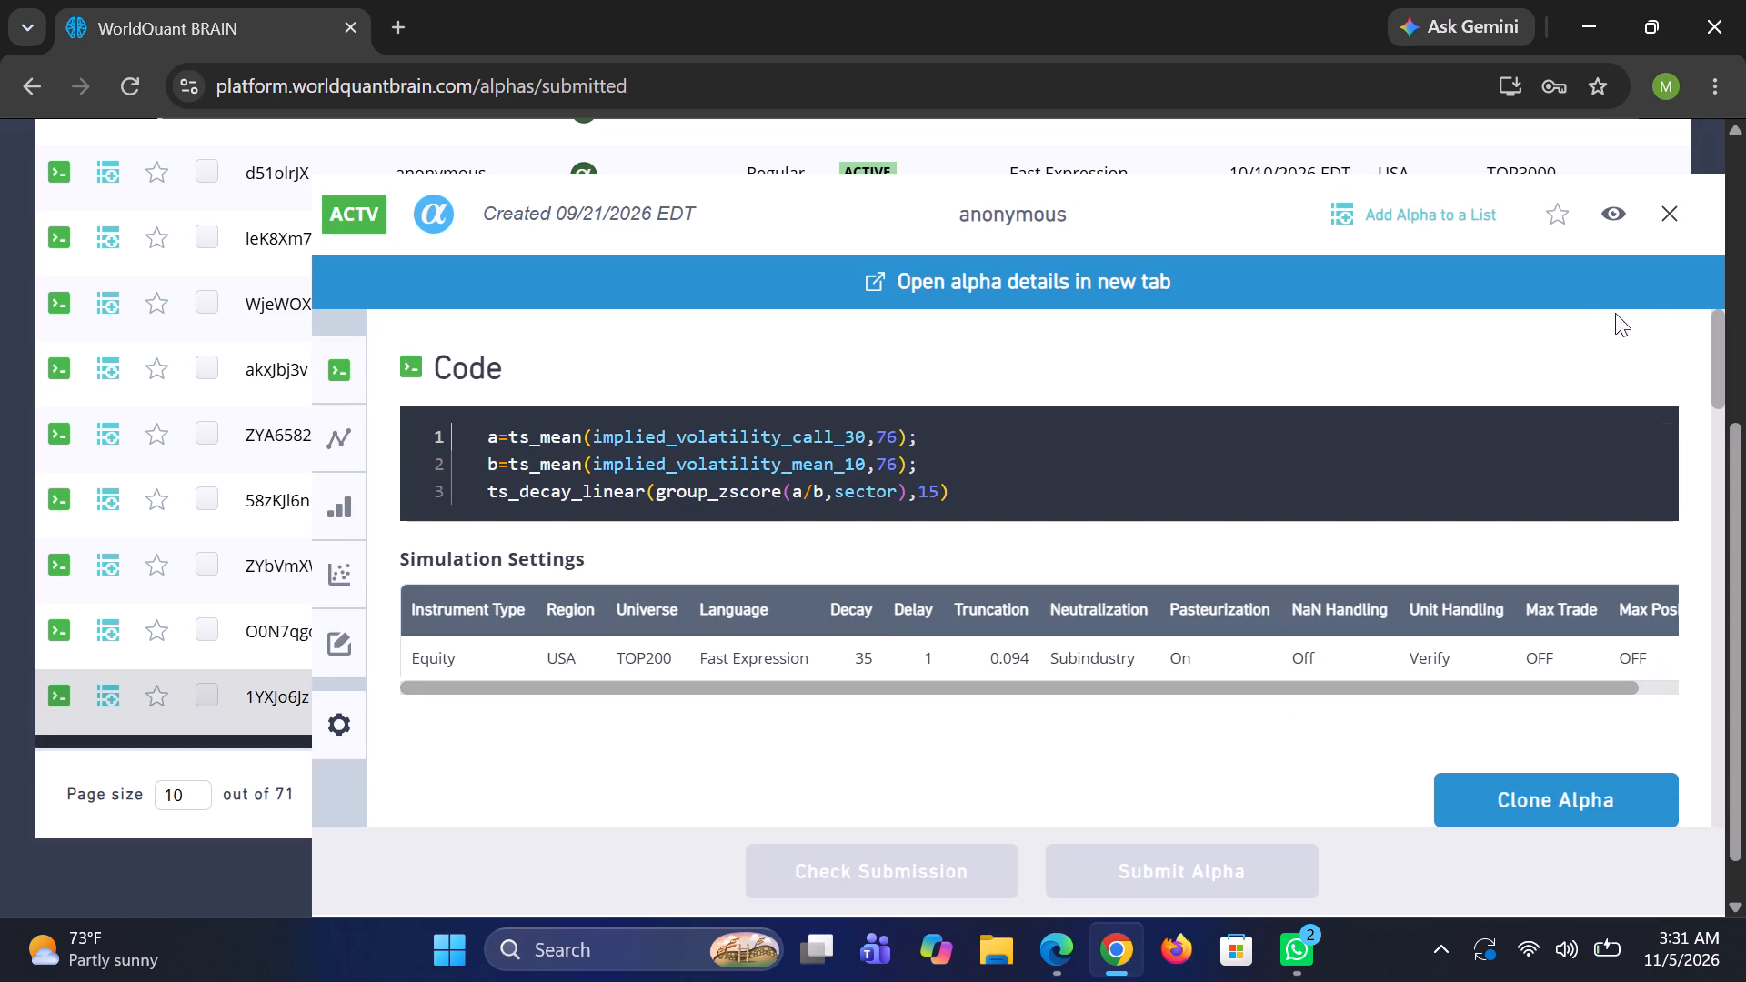
pyautogui.click(1676, 210)
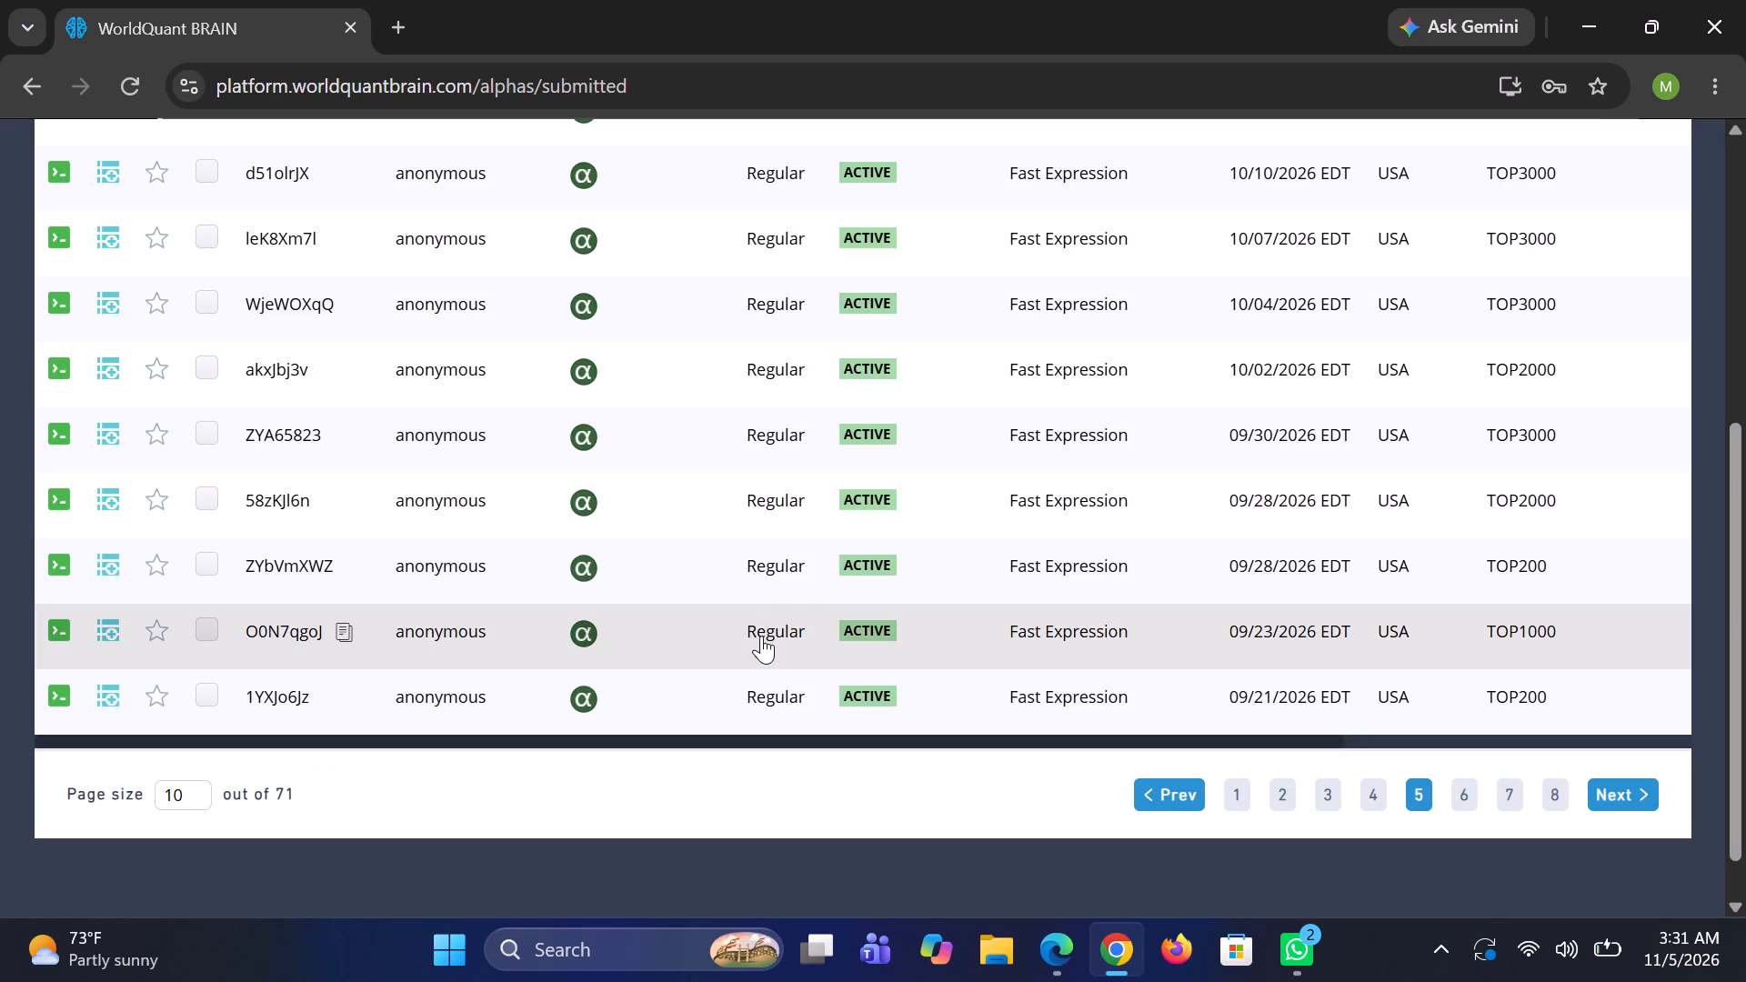
pyautogui.click(761, 636)
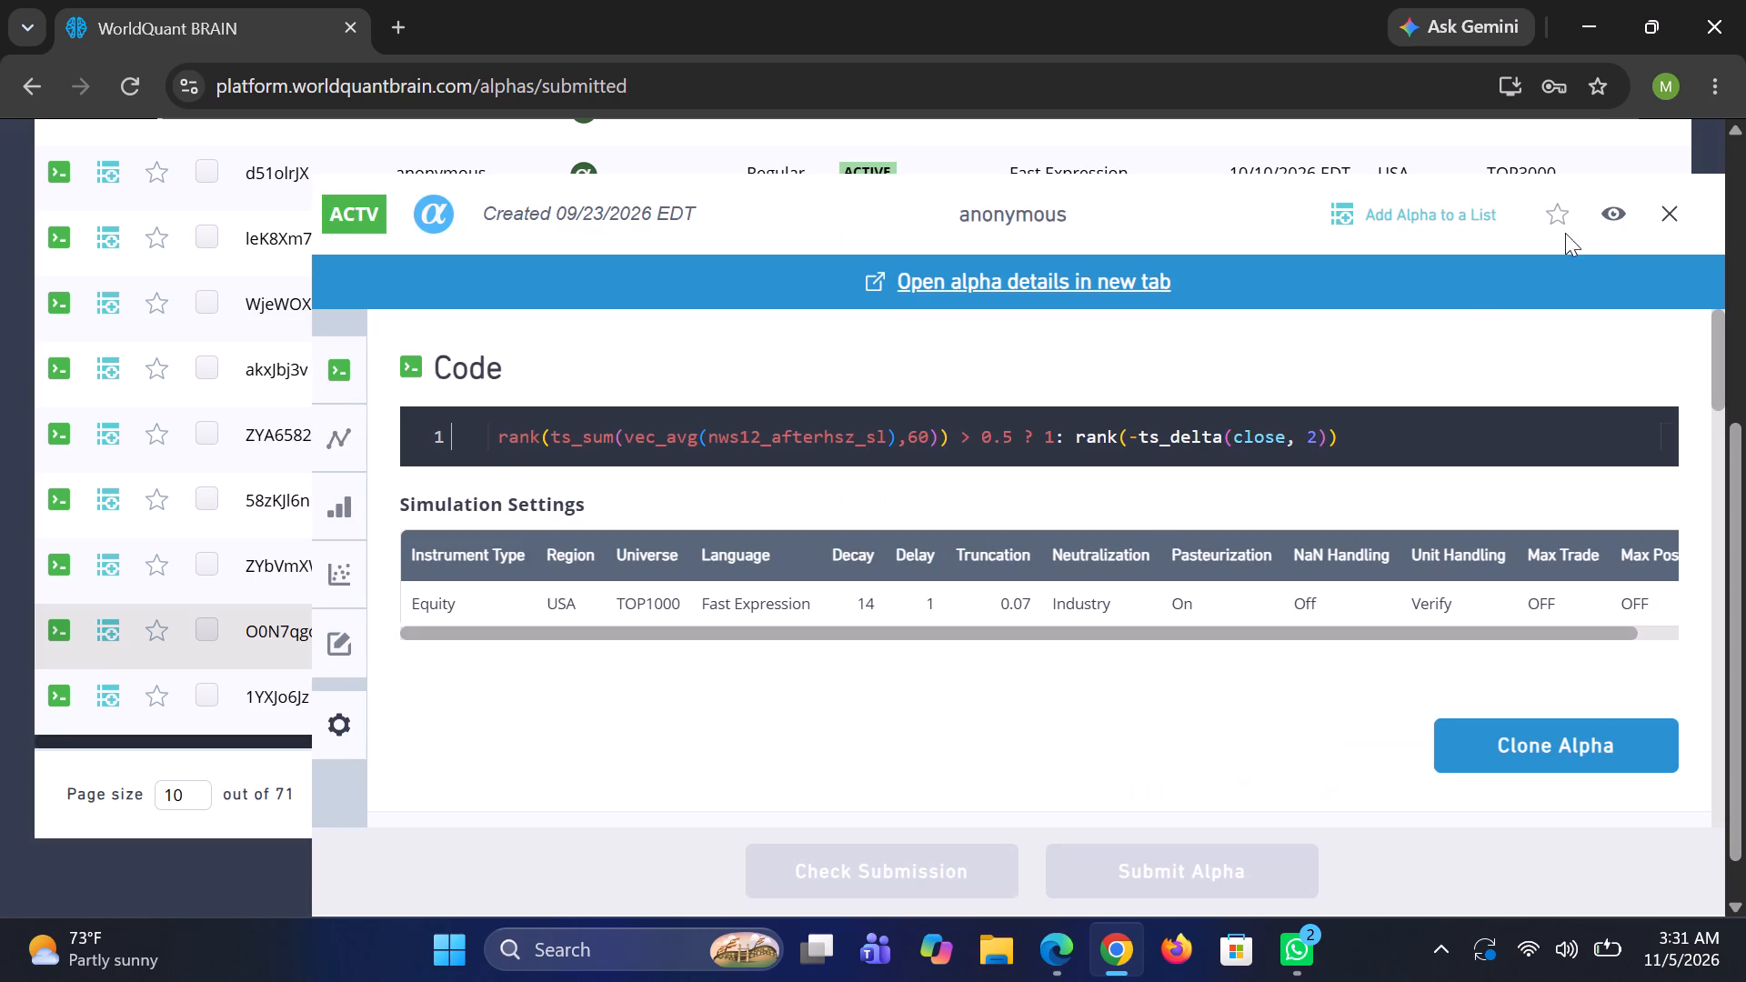
pyautogui.click(1675, 209)
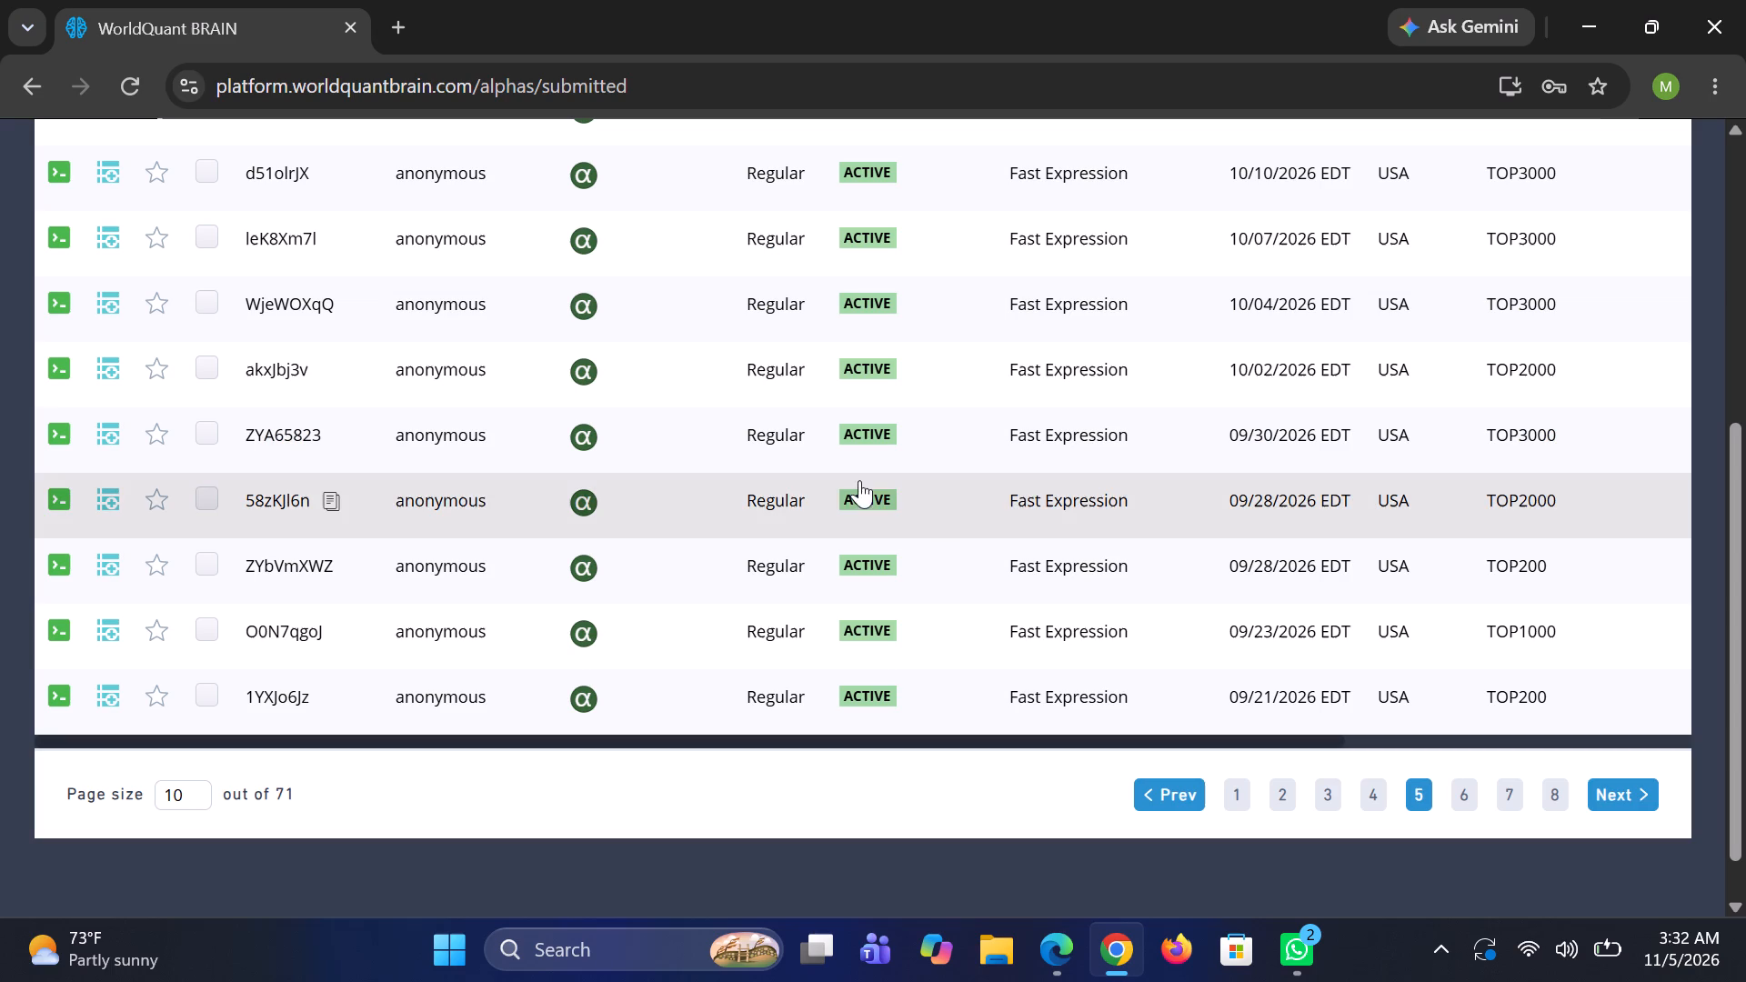
pyautogui.click(779, 510)
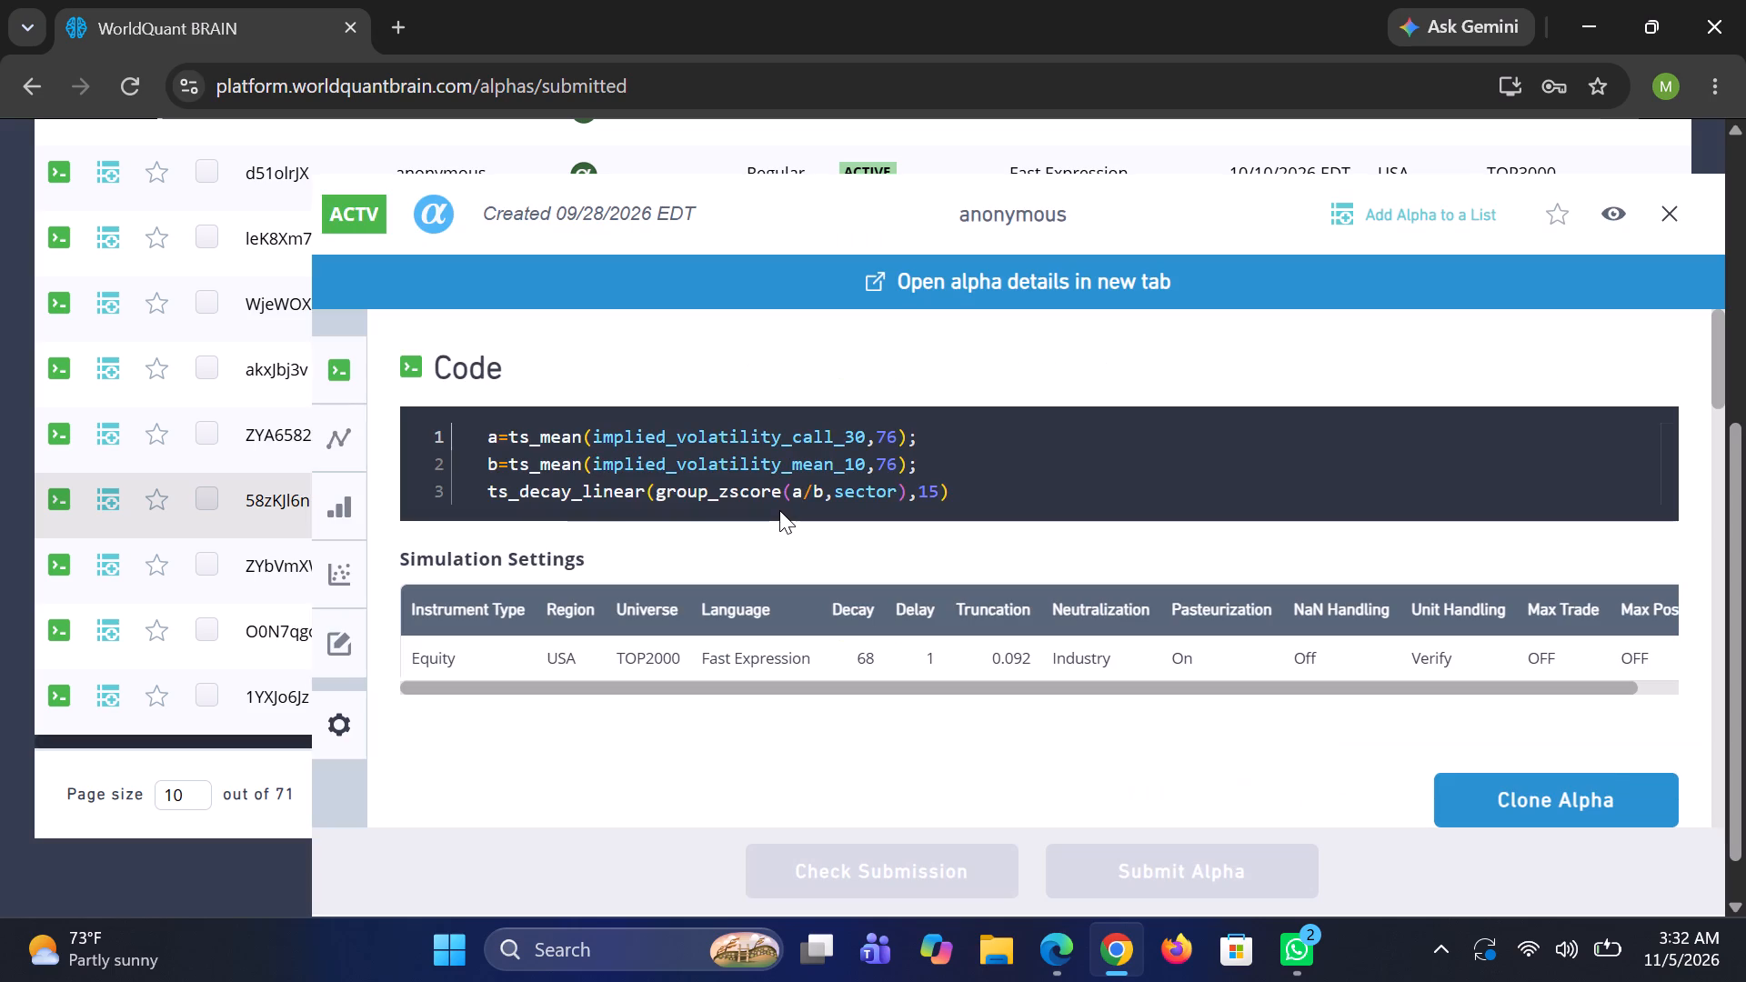
pyautogui.click(1669, 209)
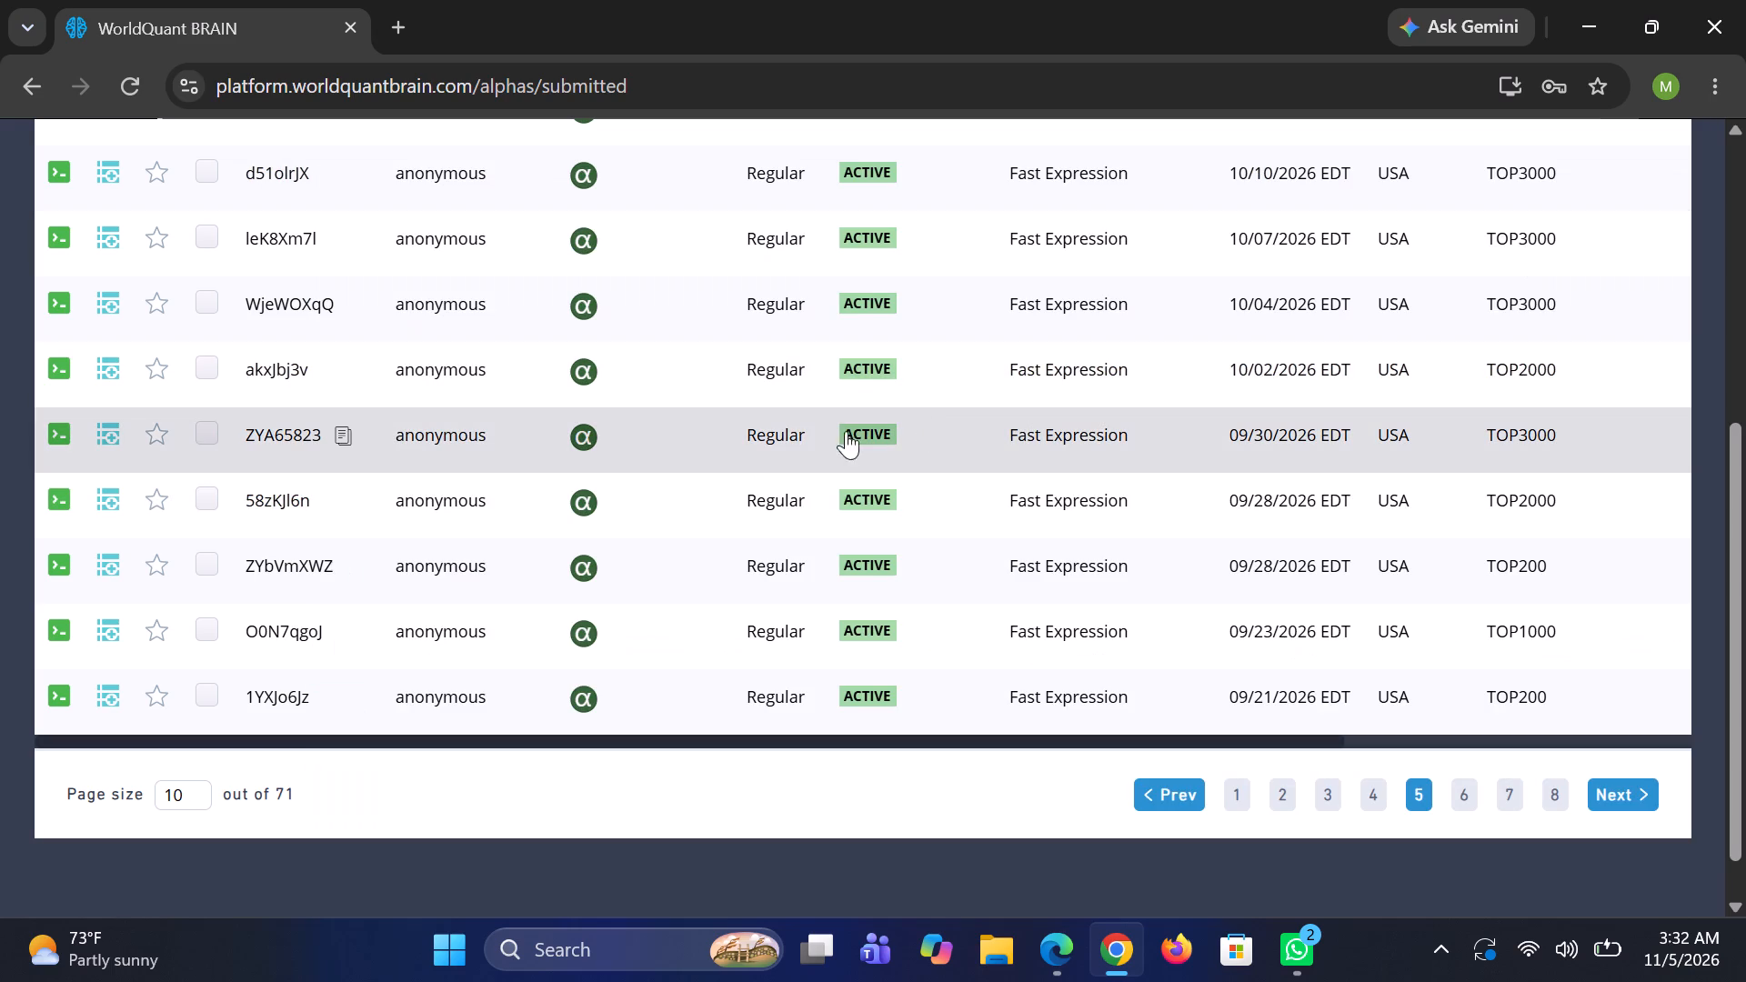
pyautogui.click(778, 431)
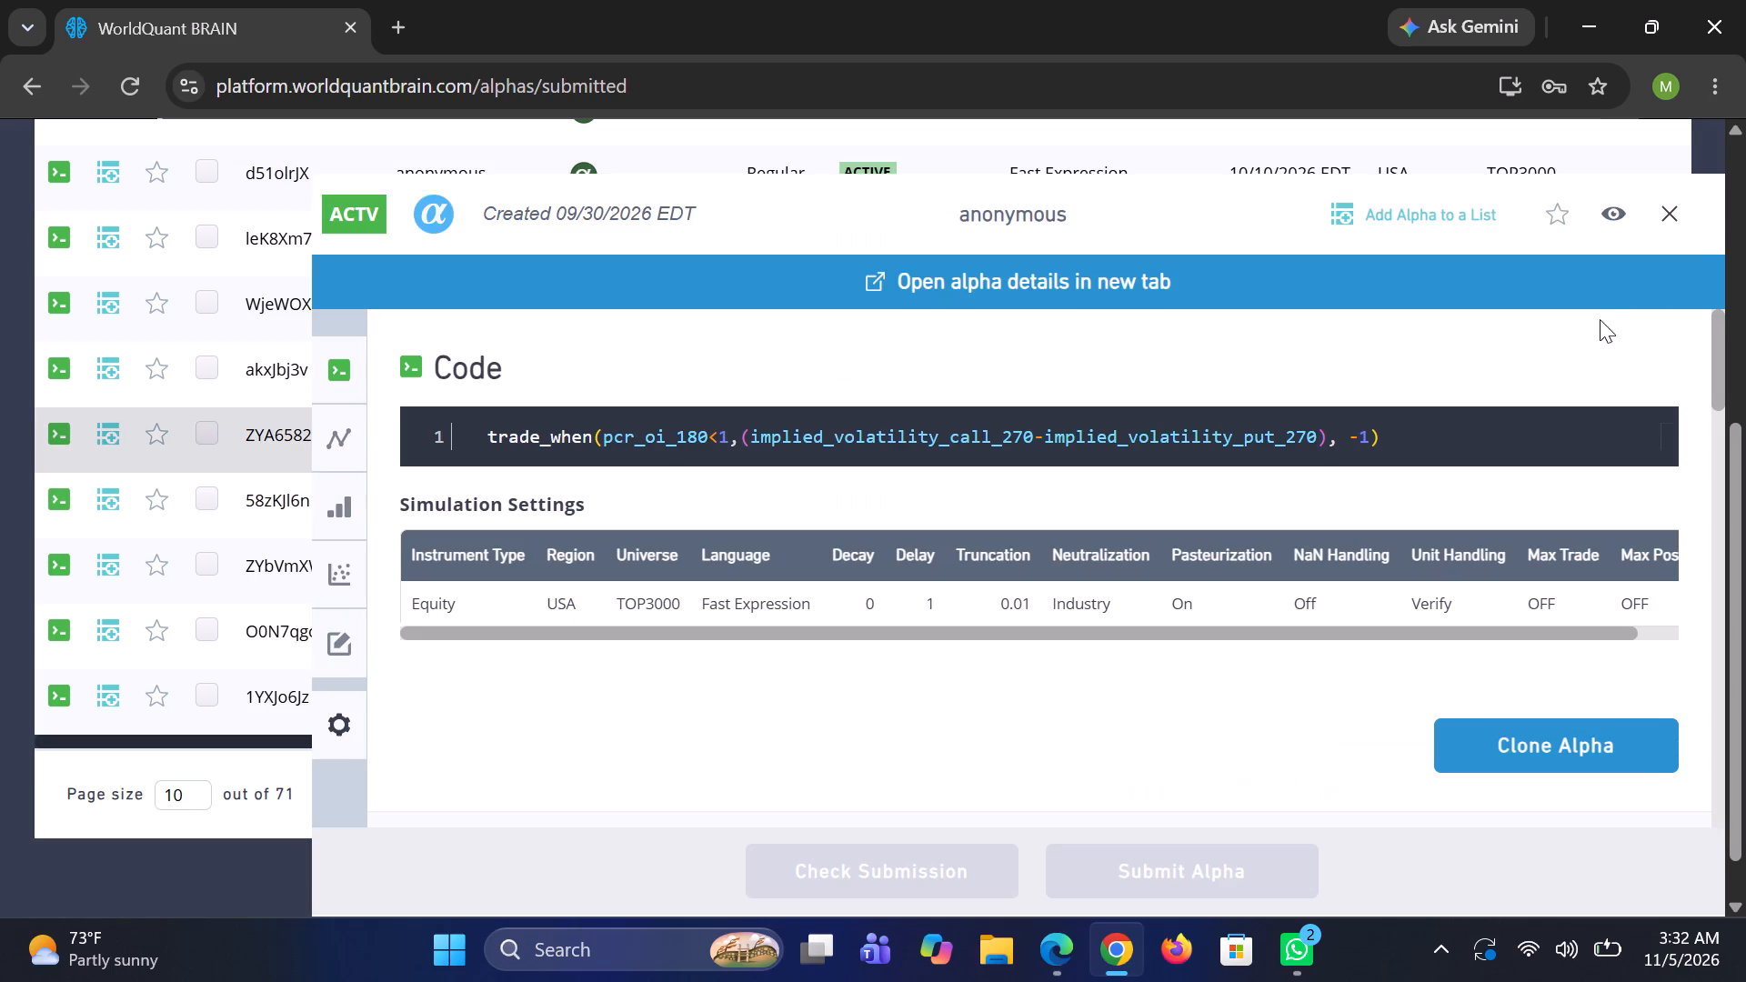
pyautogui.click(1672, 214)
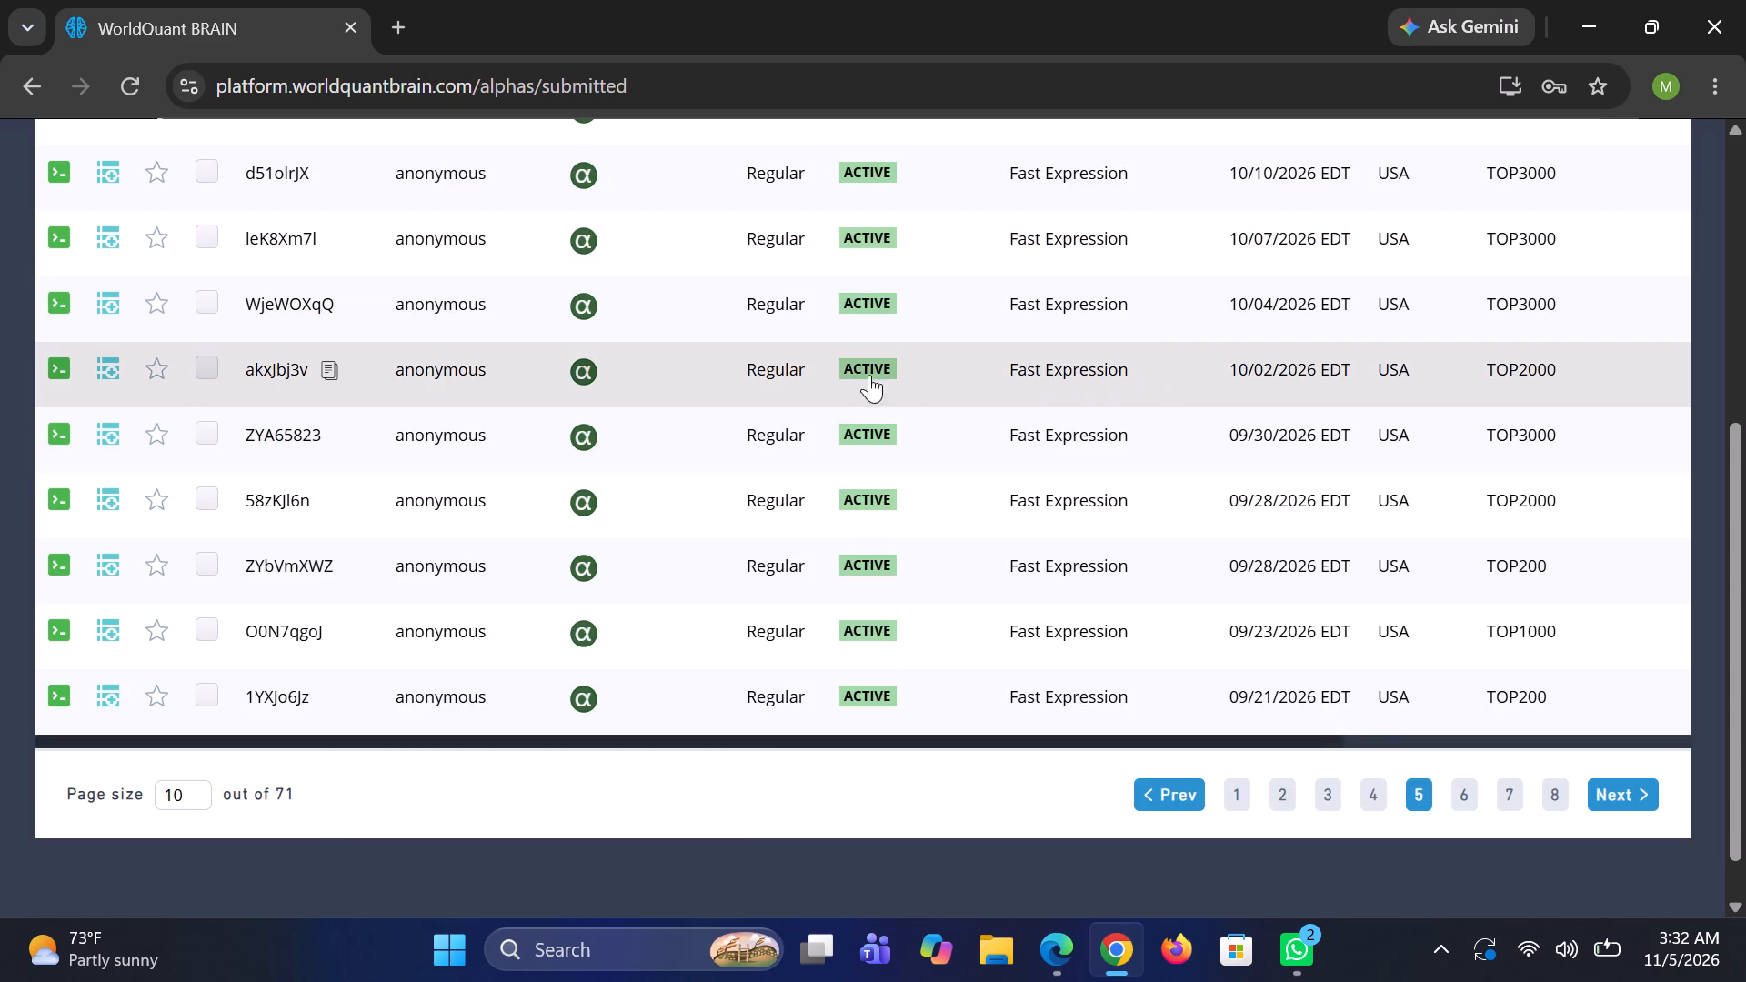
# Examine the code and simulation settings of submitted alphas akxJbj3v and WjeWOXqQ.
pyautogui.click(767, 363)
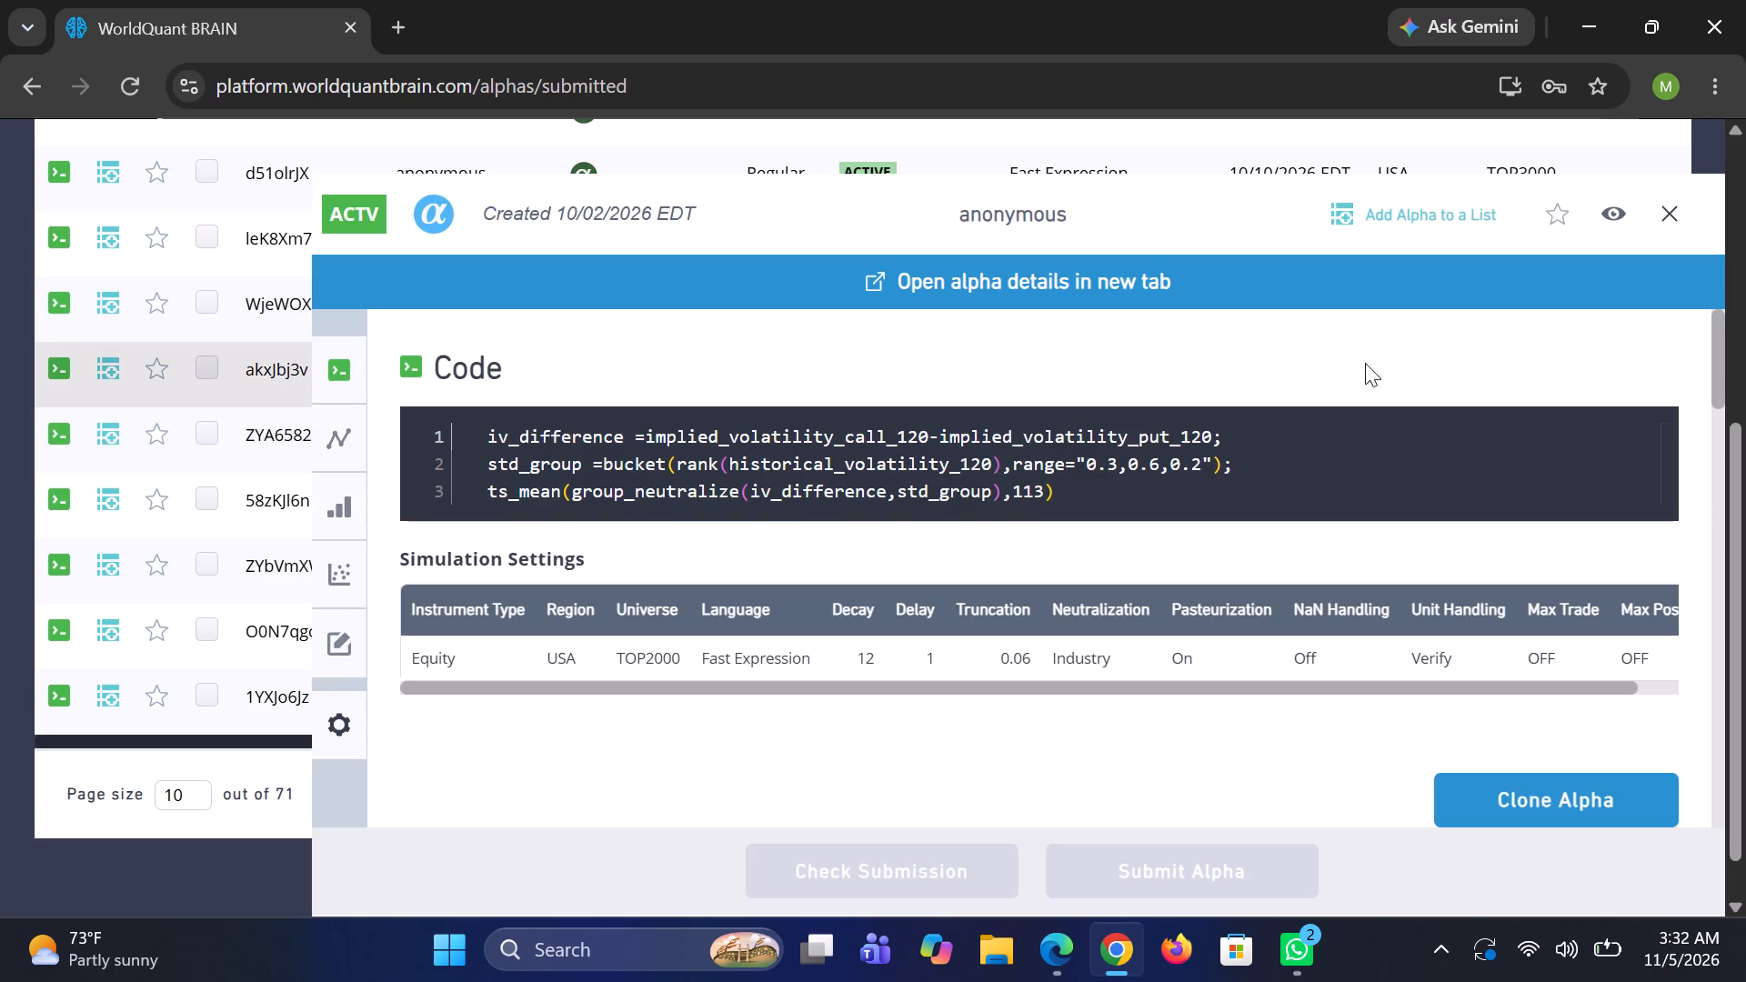
pyautogui.click(1667, 209)
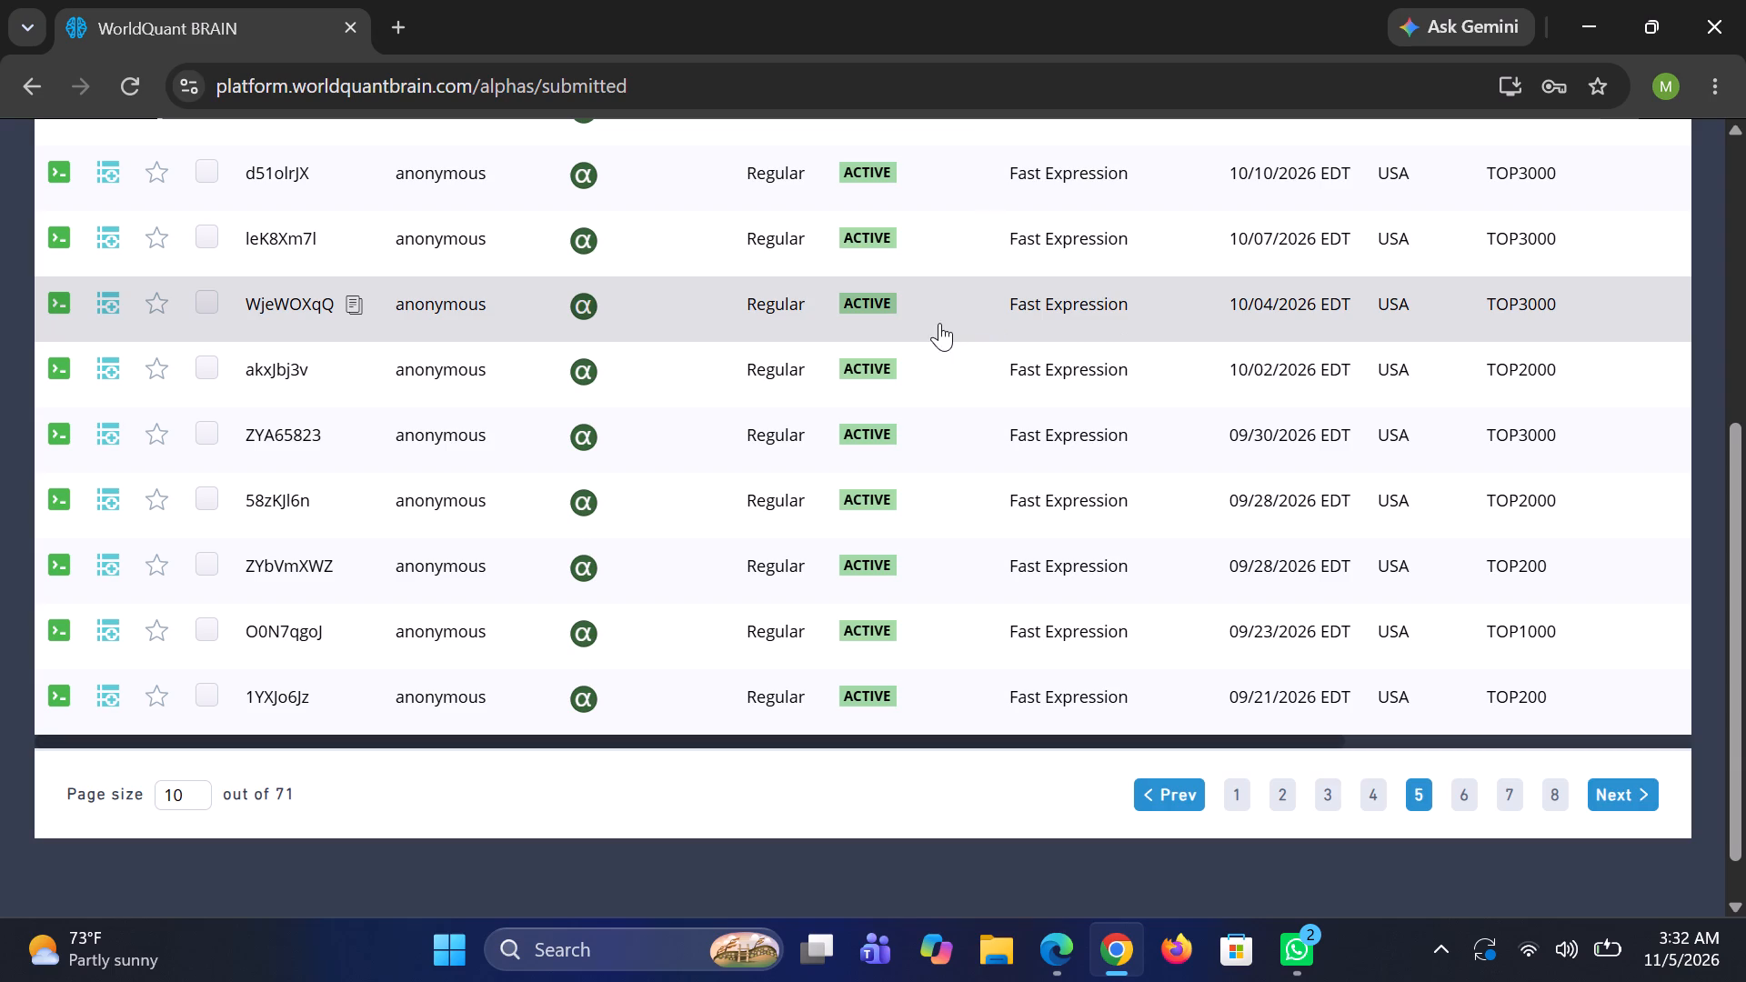
pyautogui.click(768, 302)
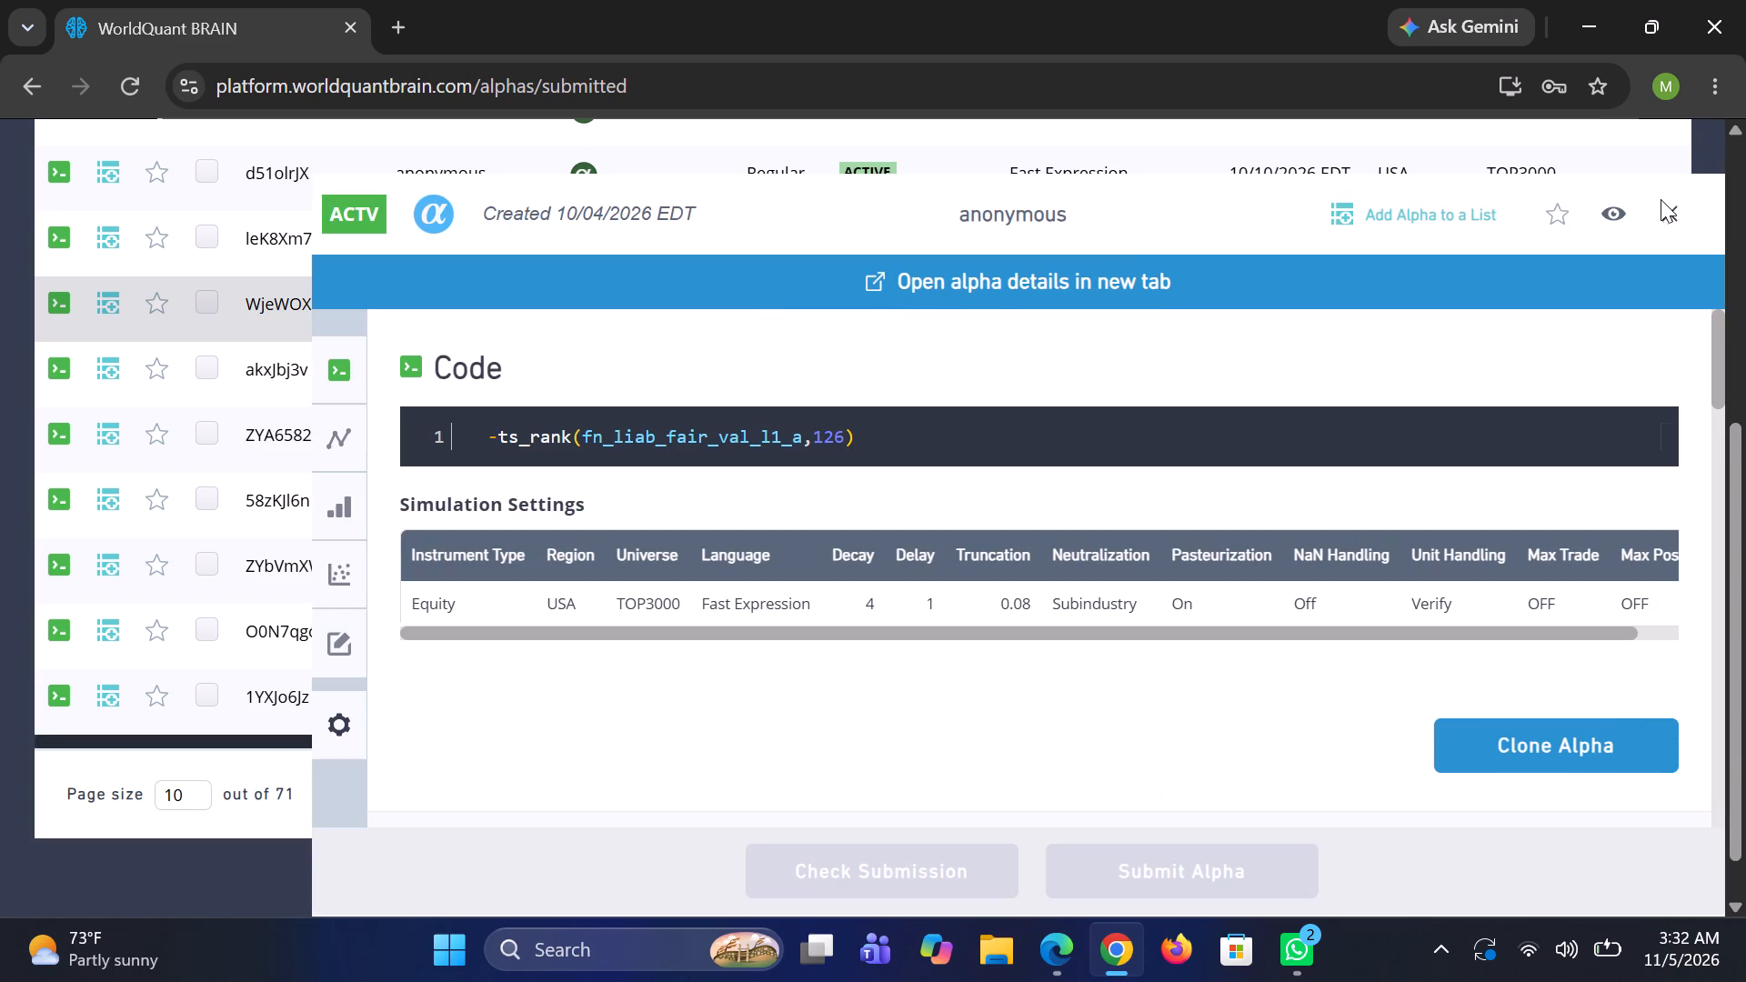
pyautogui.click(1667, 211)
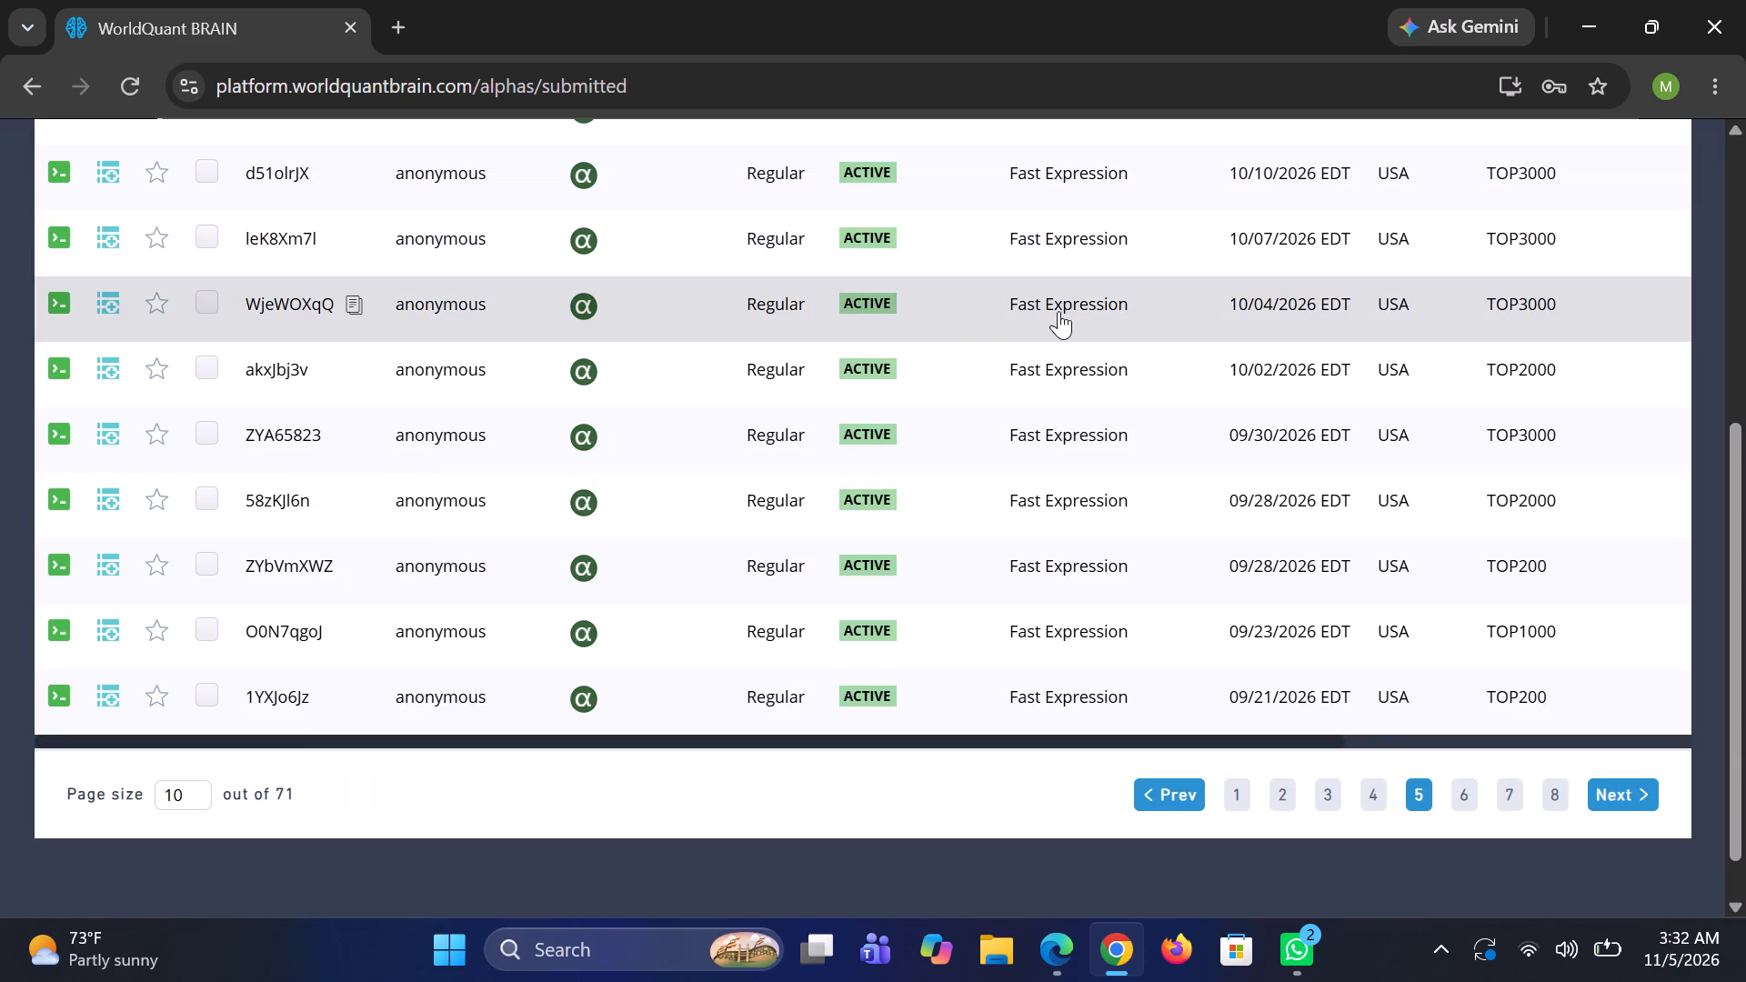
pyautogui.click(794, 296)
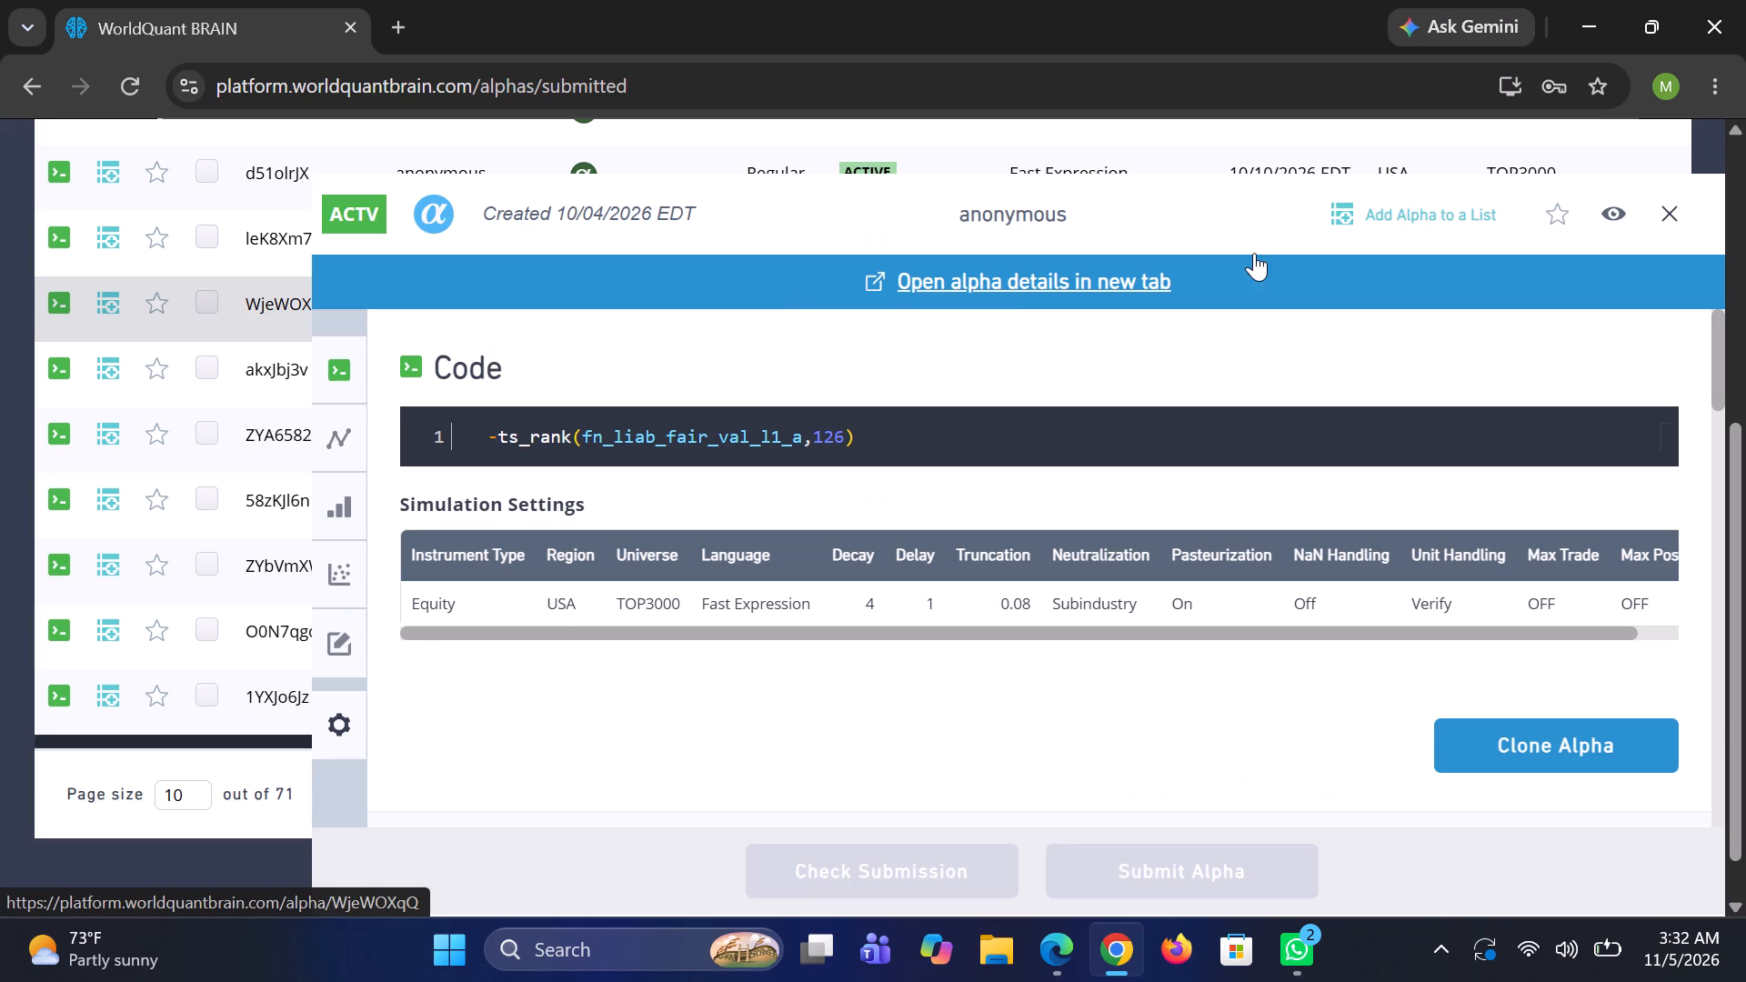
pyautogui.click(1669, 212)
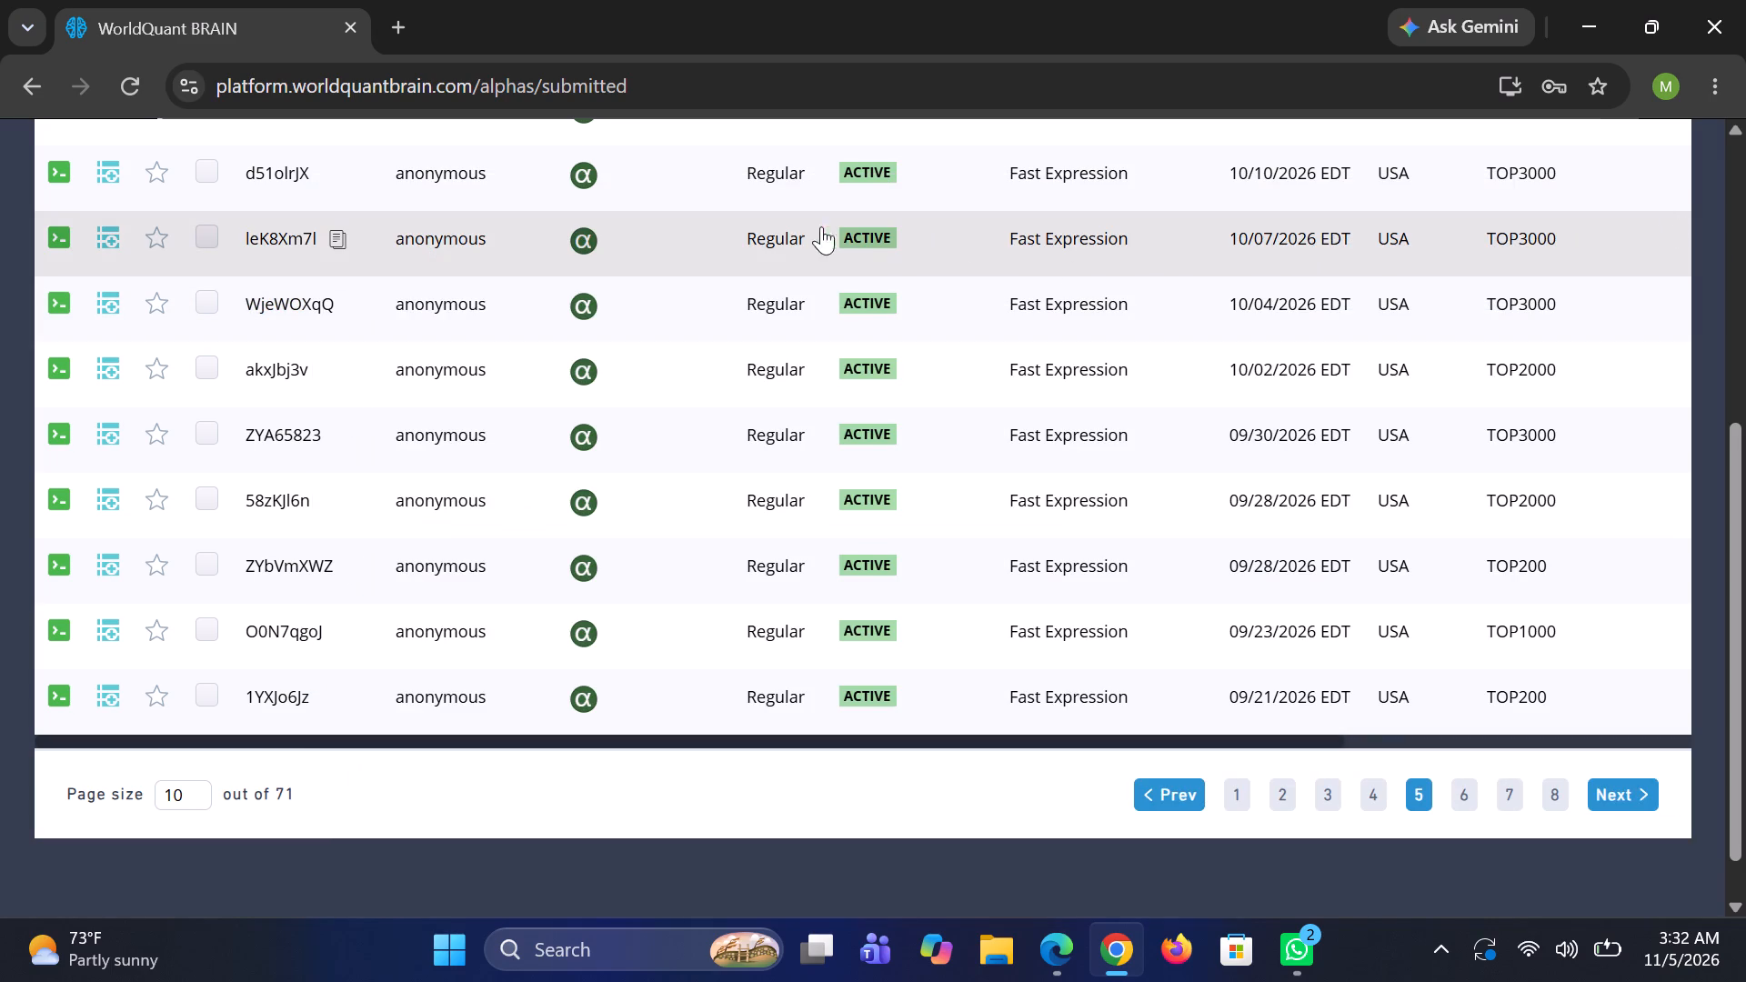
# Examine the code and simulation settings of submitted alphas leK8Xm7l, d51olrJX and YPMJ2jbA, and close the browser window.
pyautogui.click(768, 233)
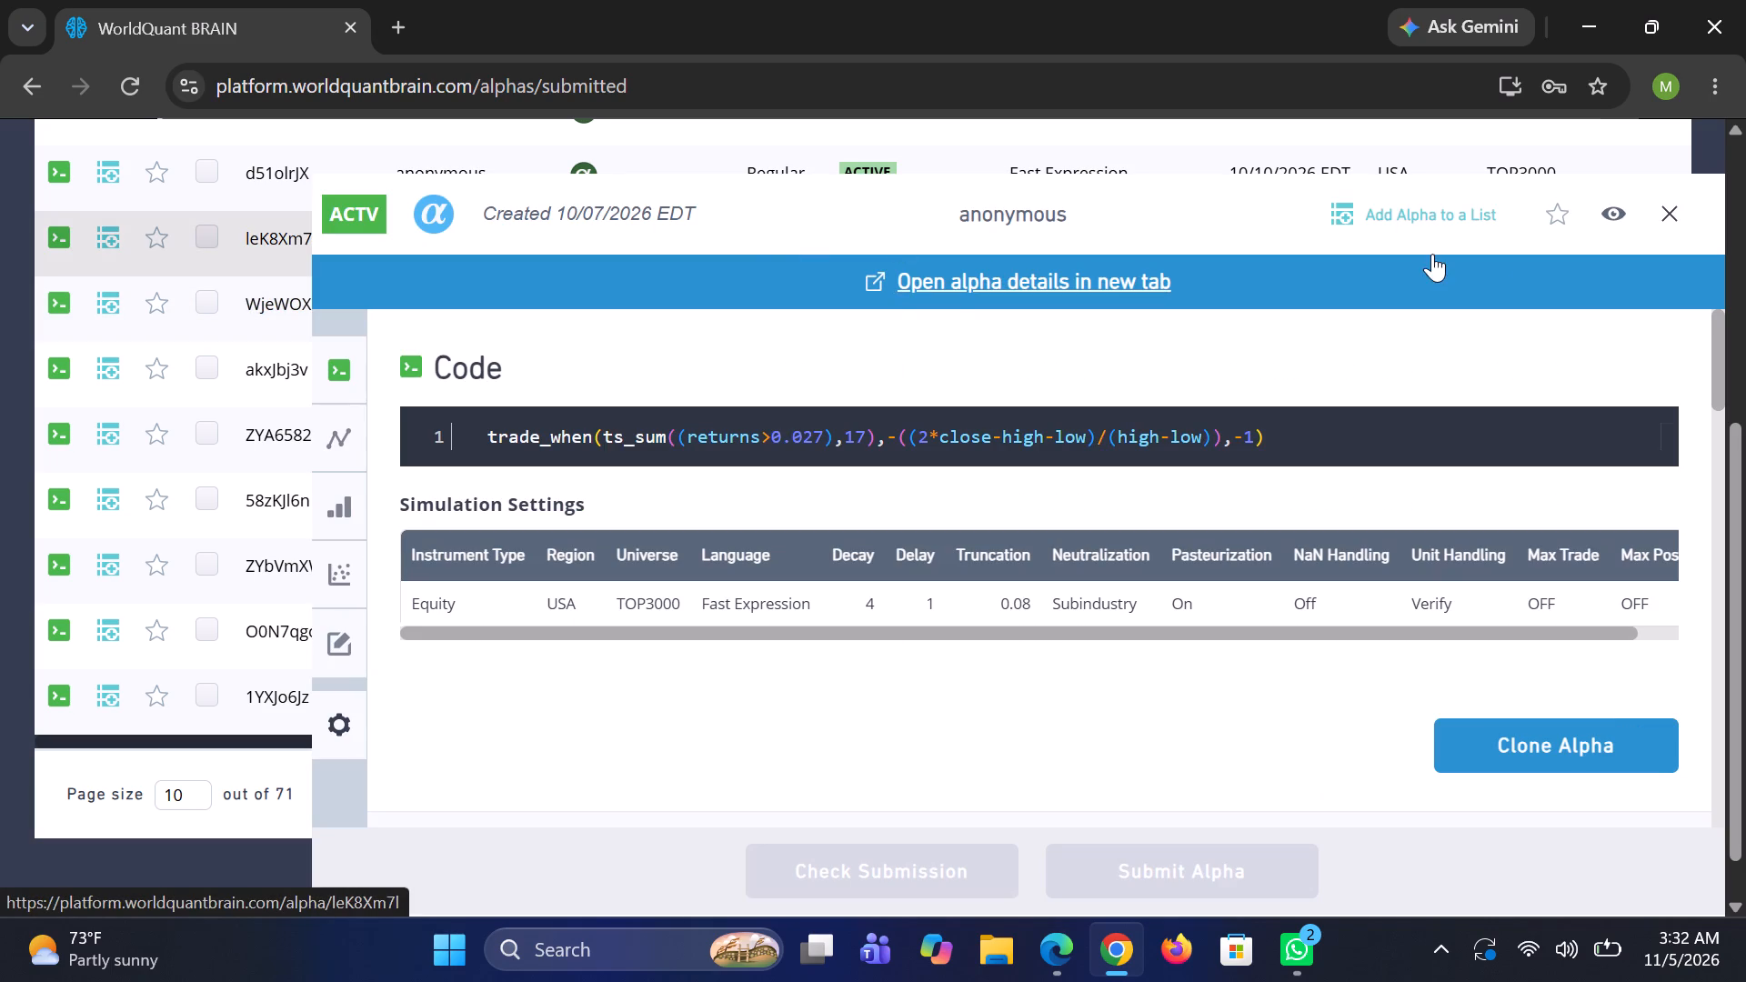
pyautogui.click(1671, 211)
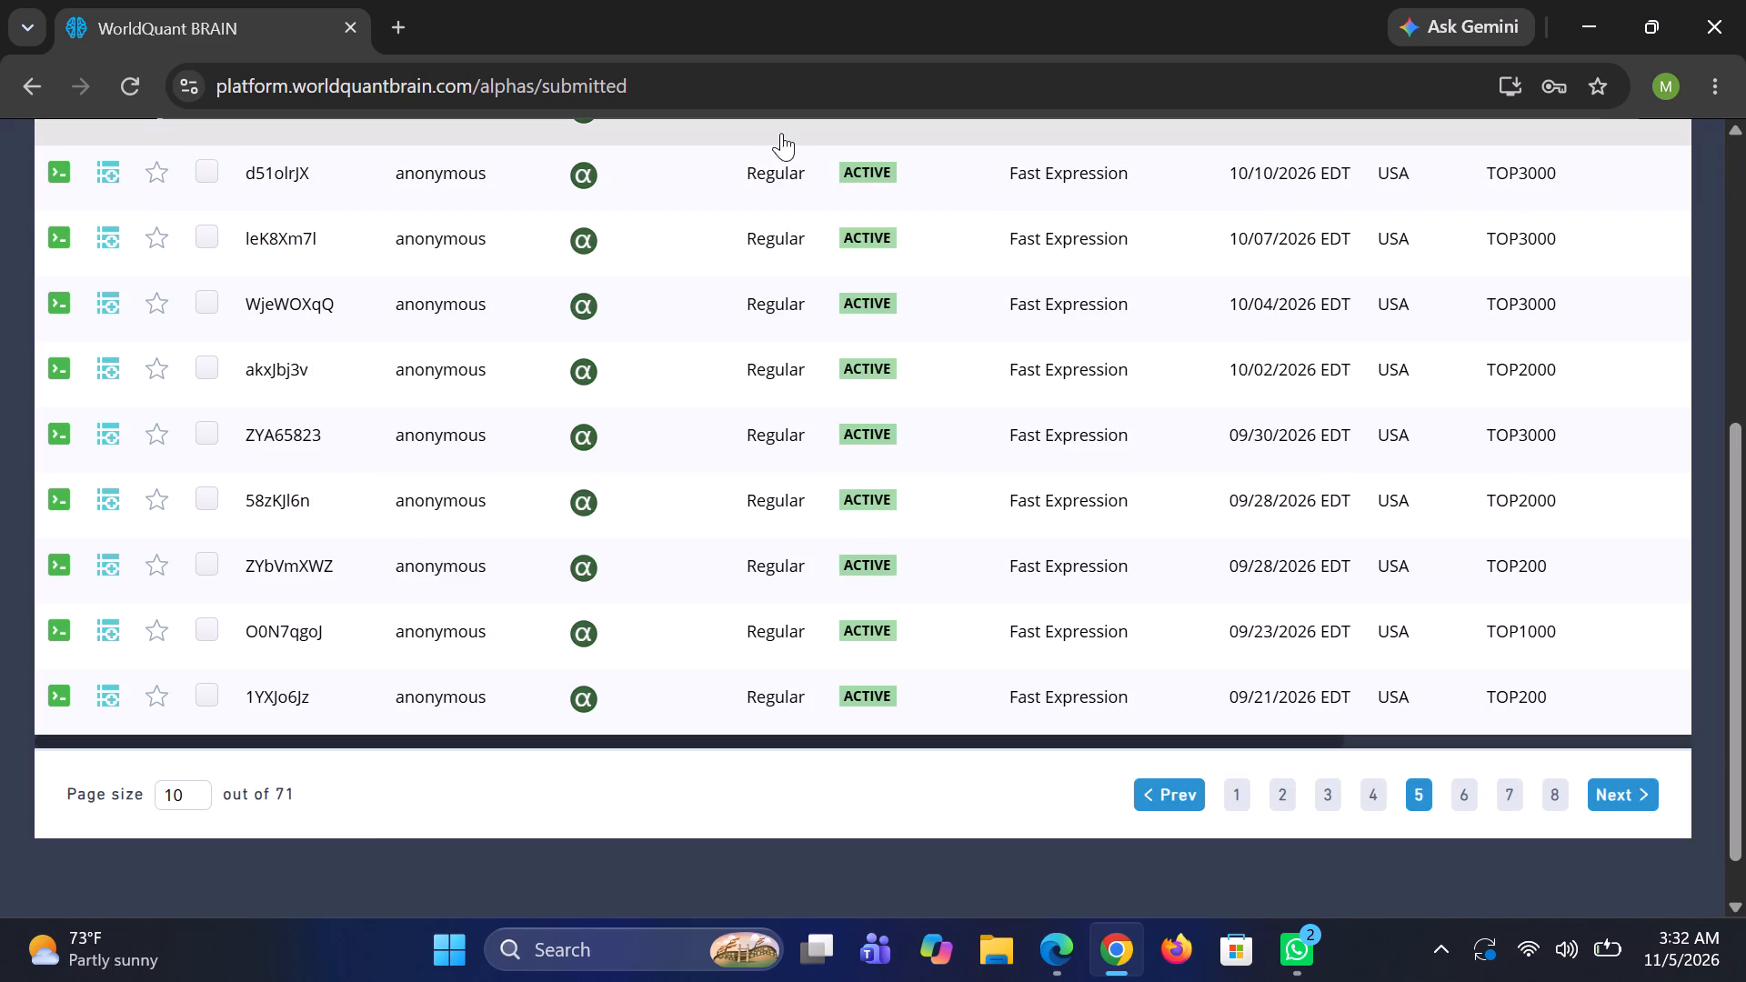
pyautogui.click(774, 165)
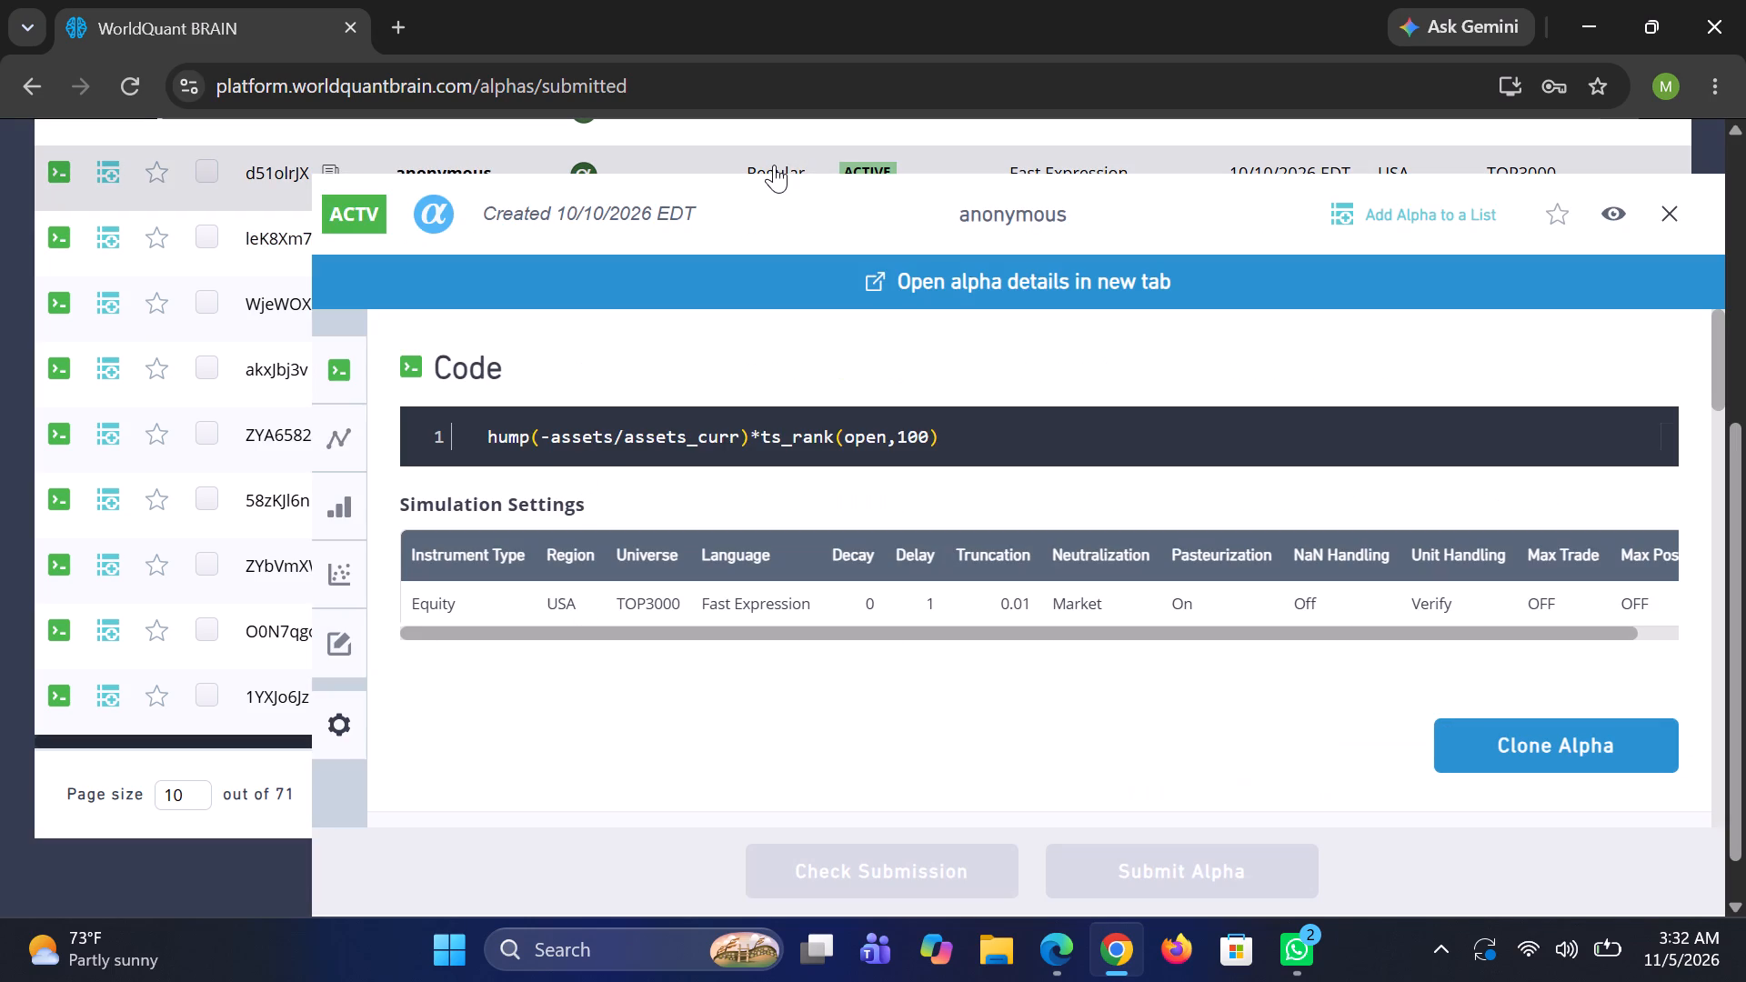
pyautogui.click(1665, 208)
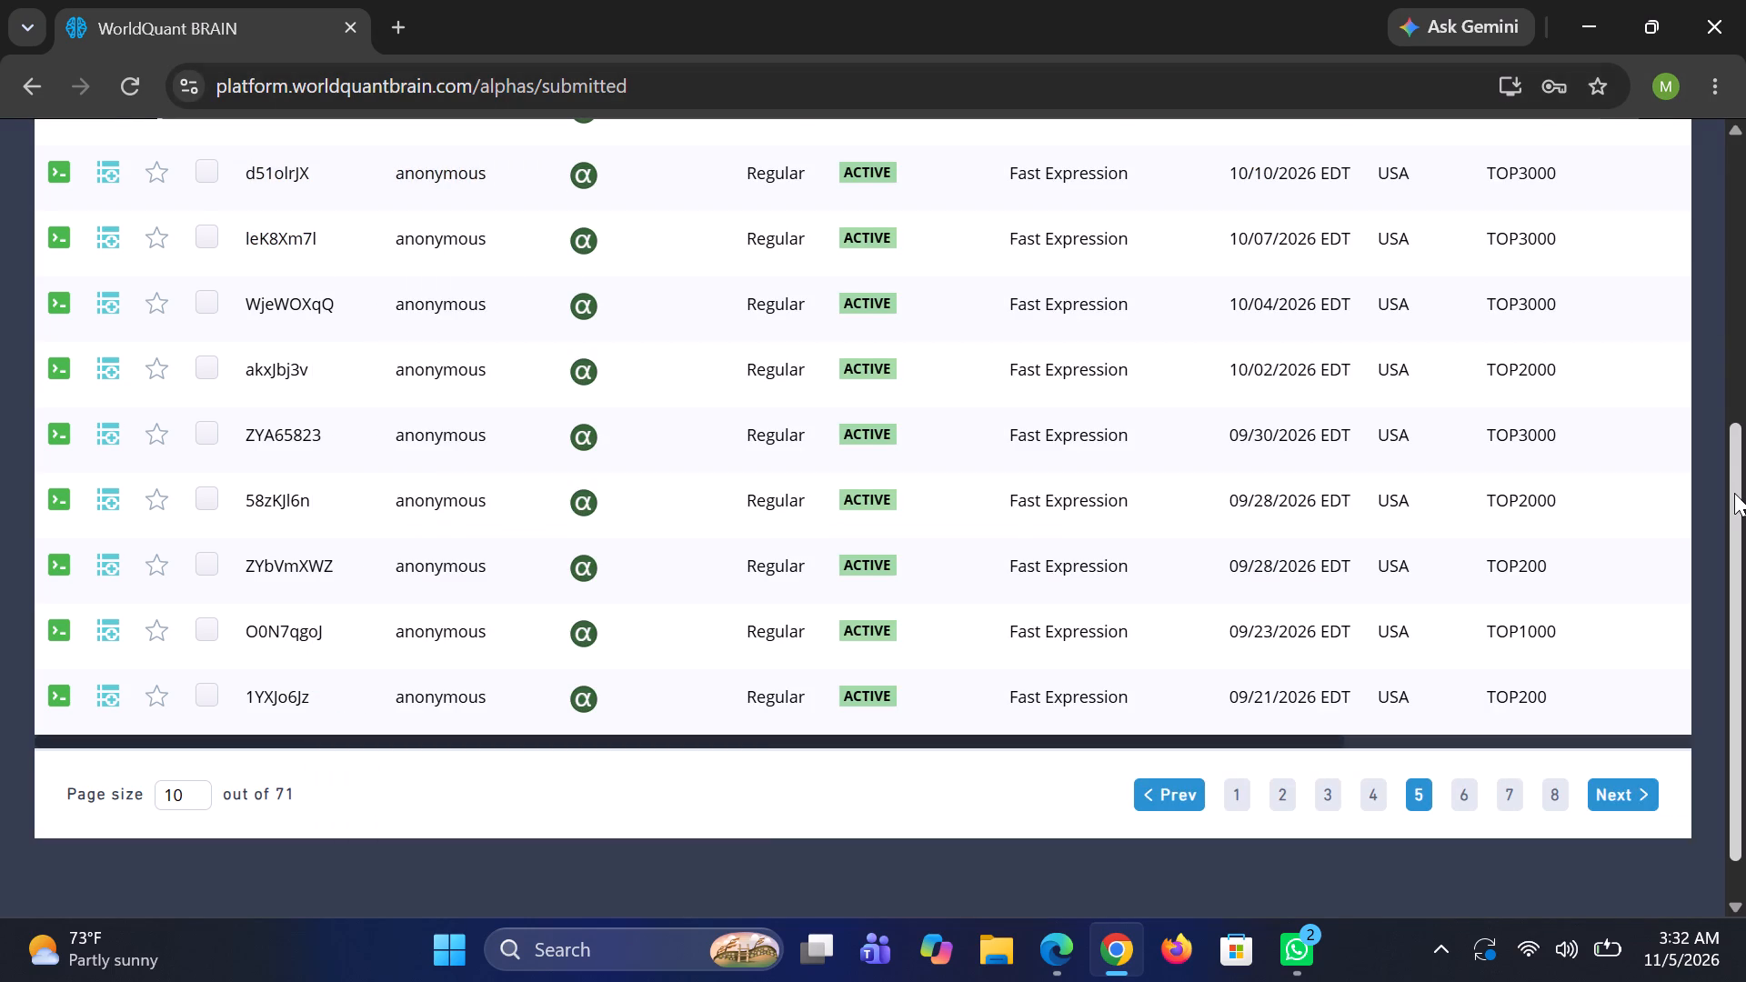
pyautogui.moveTo(1734, 493); pyautogui.dragTo(1731, 419)
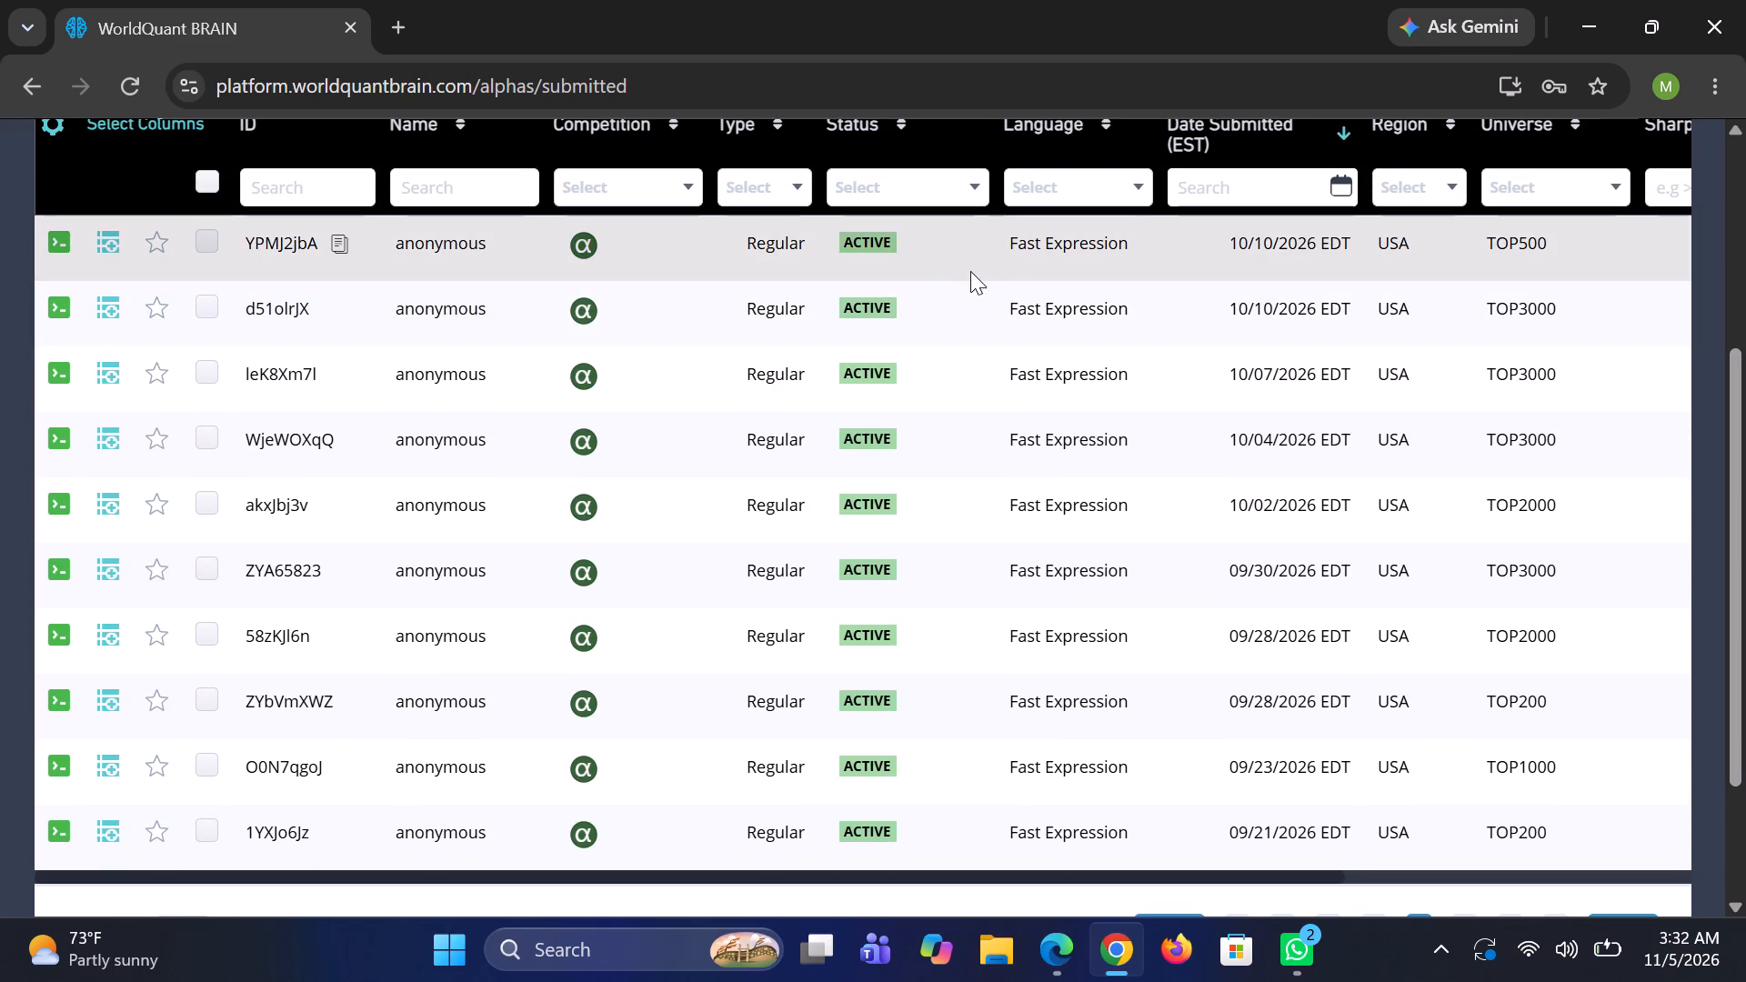
pyautogui.click(780, 242)
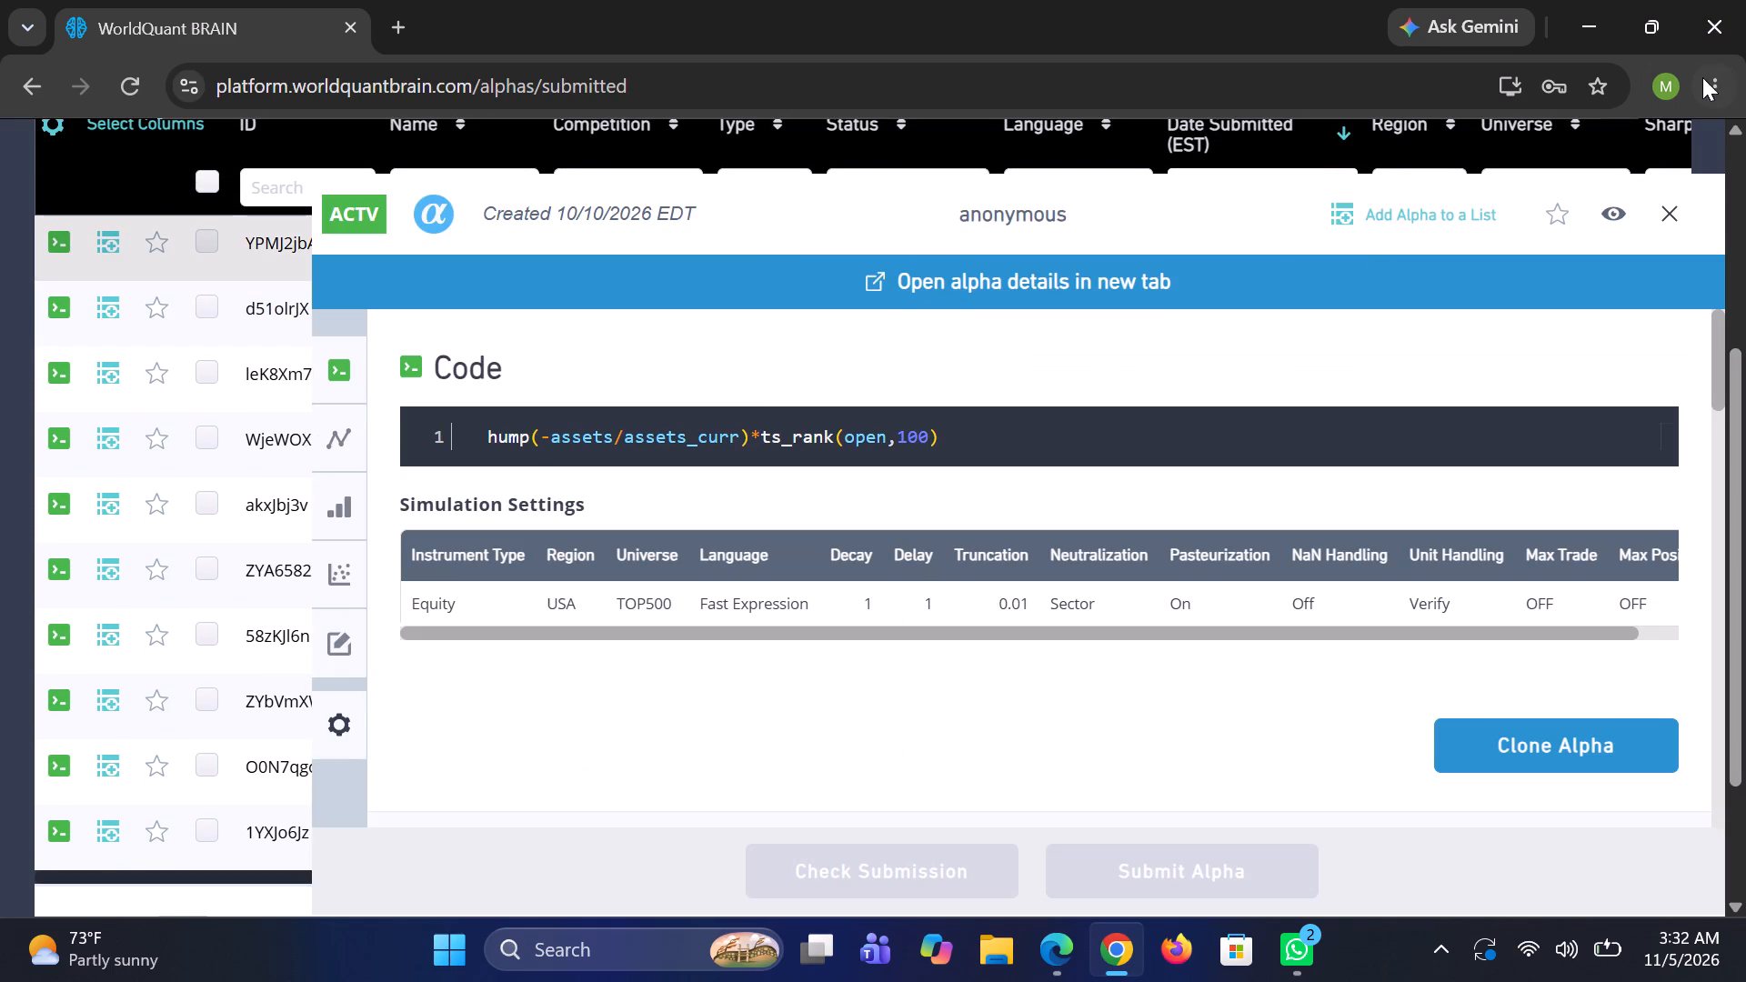
pyautogui.click(1711, 42)
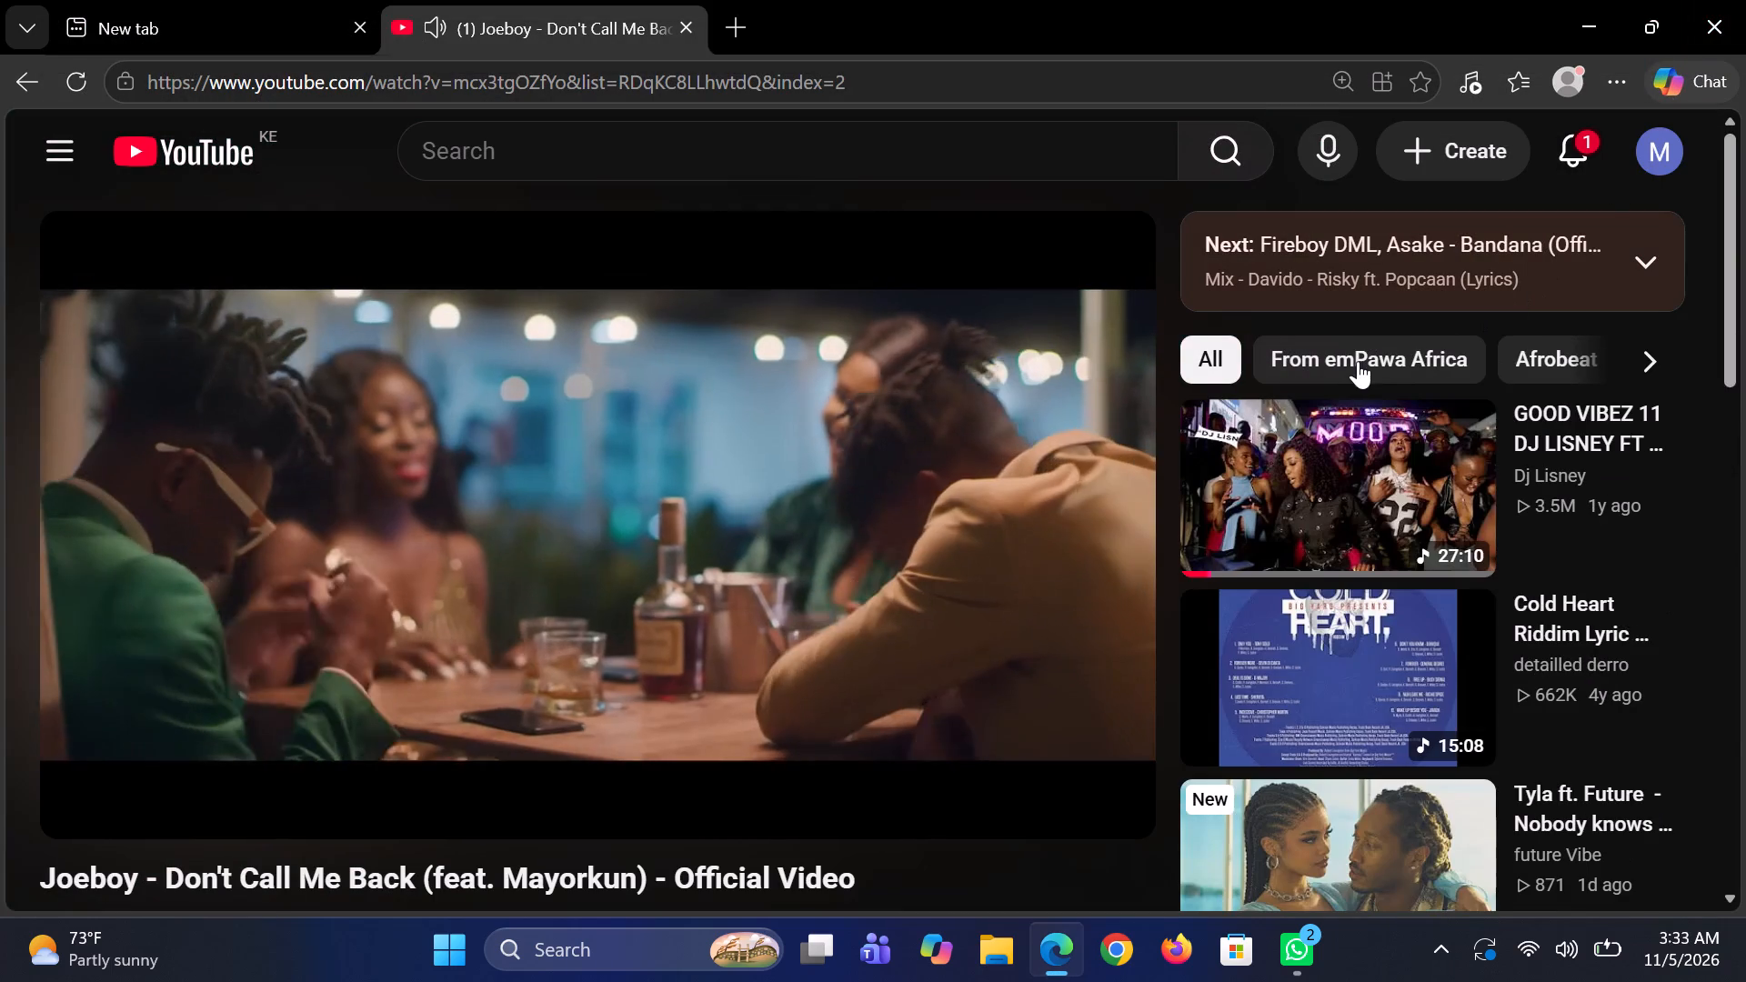
# Switch to Google Chrome, open it with the profile that has the purple avatar, and dismiss the WhatsApp notification.
pyautogui.click(1108, 958)
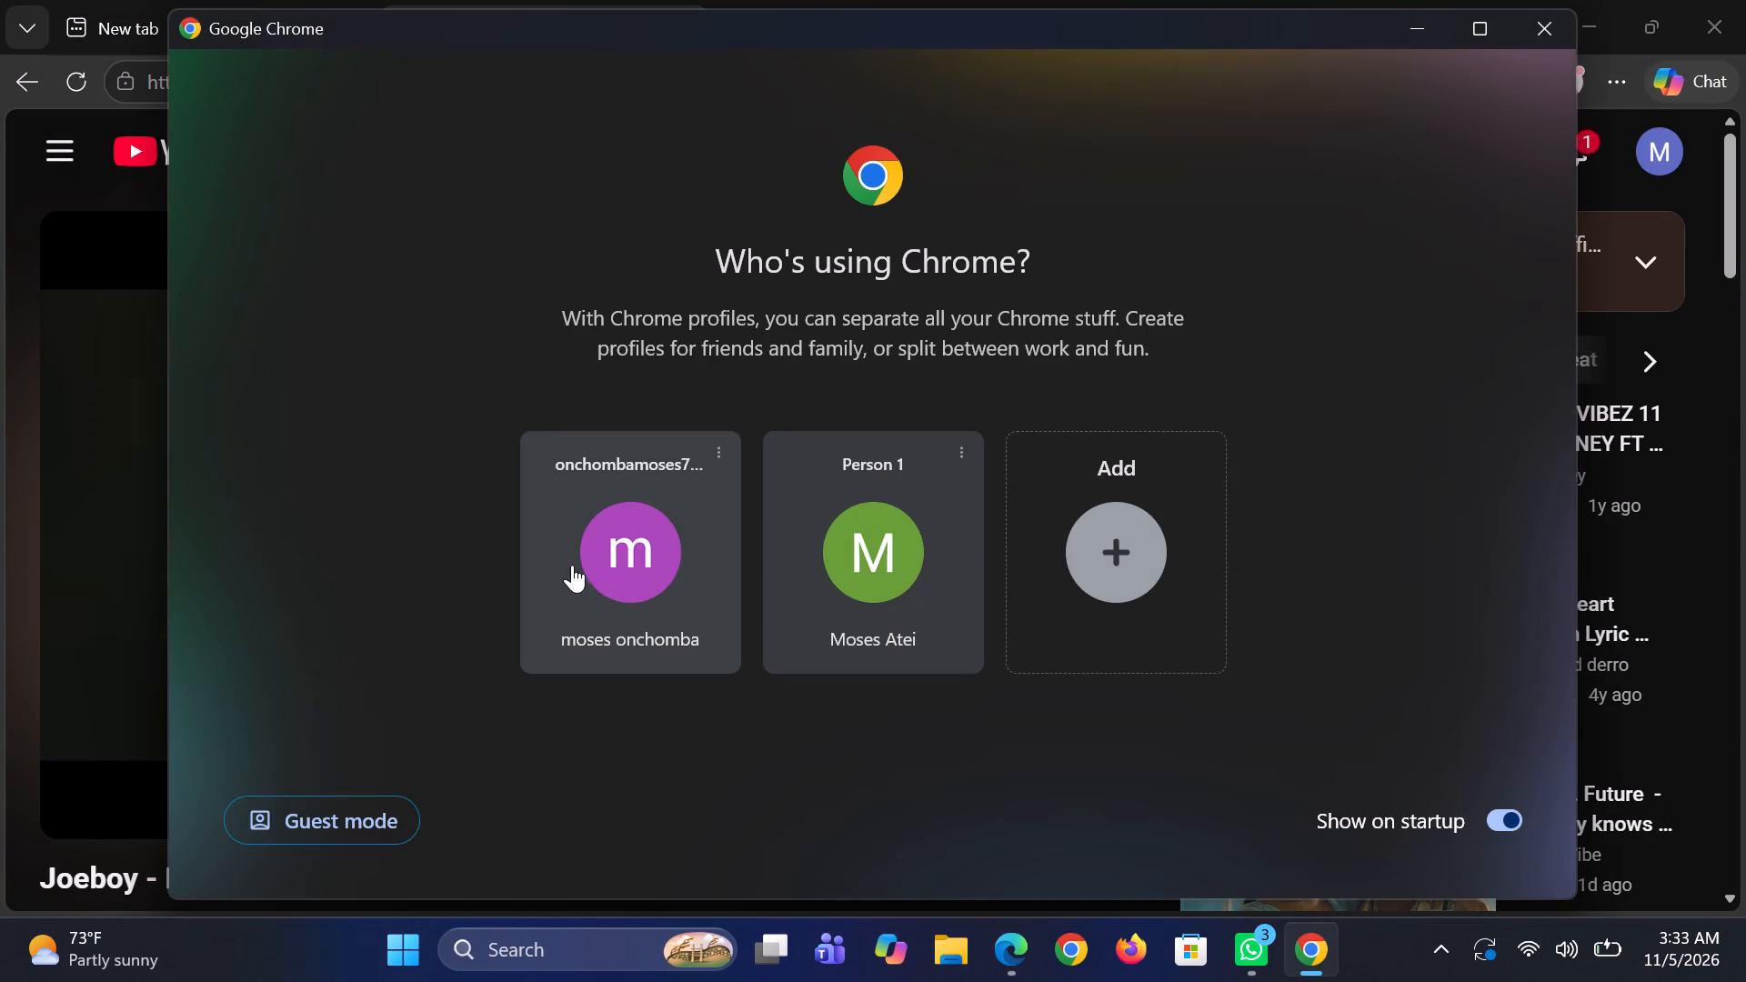
pyautogui.click(608, 556)
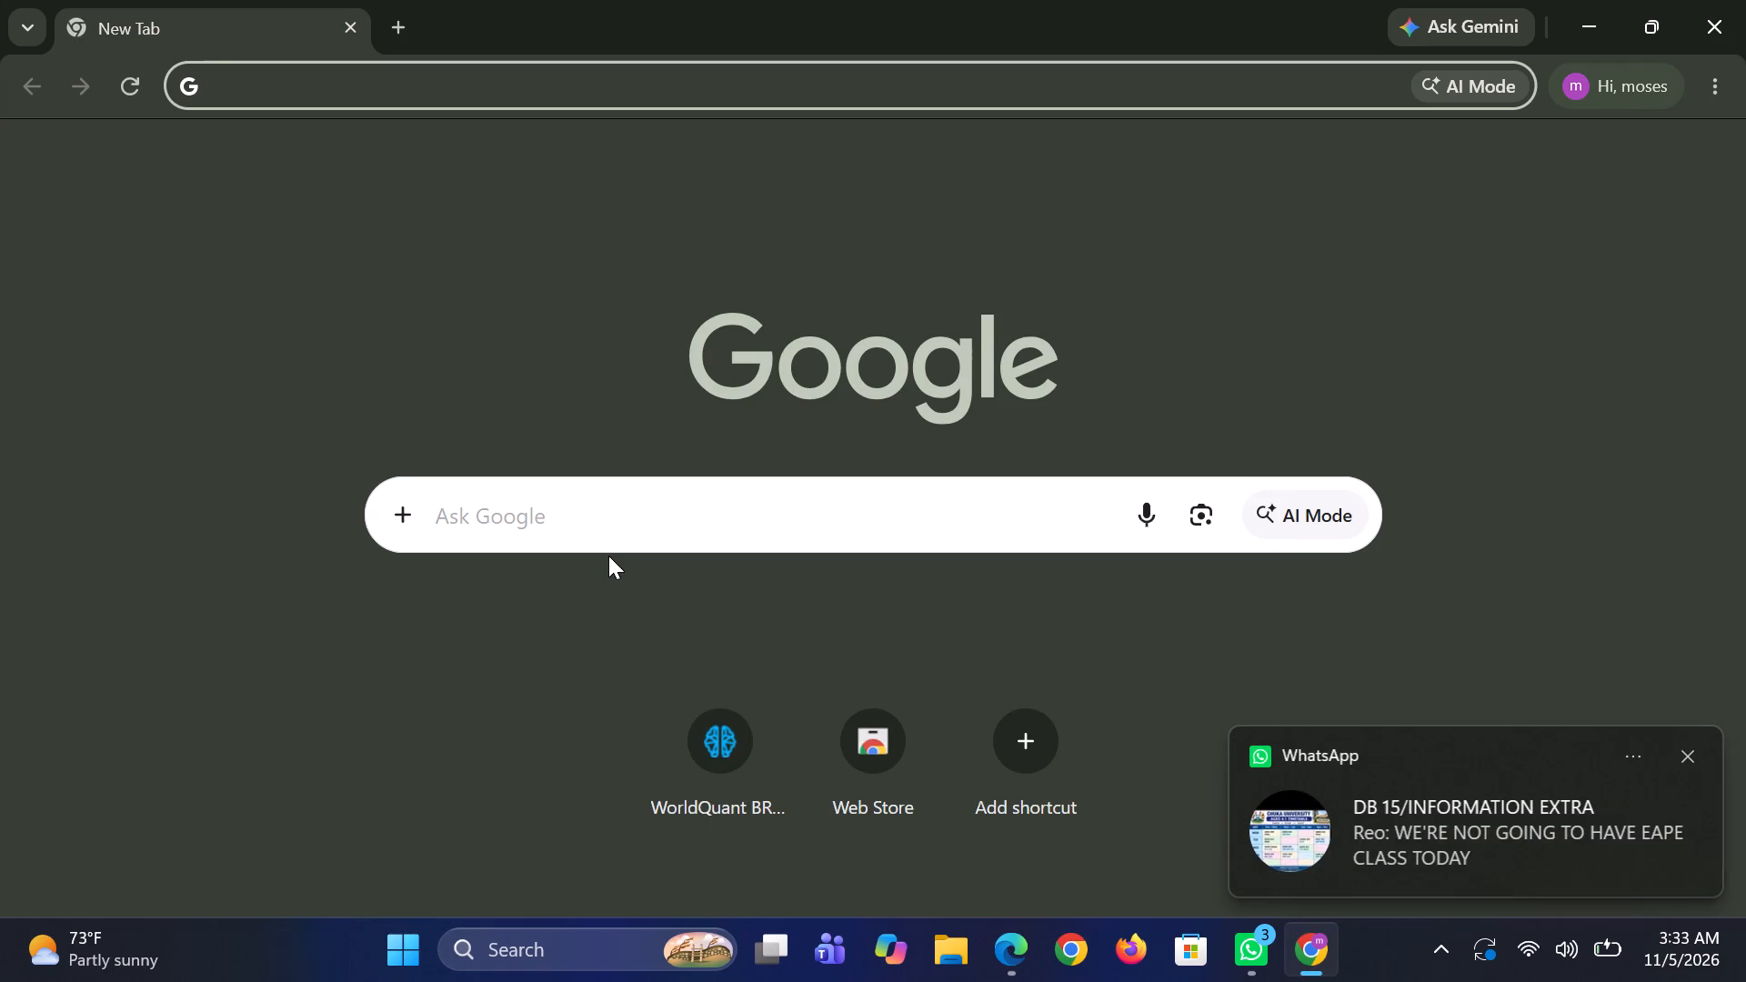
pyautogui.click(1685, 757)
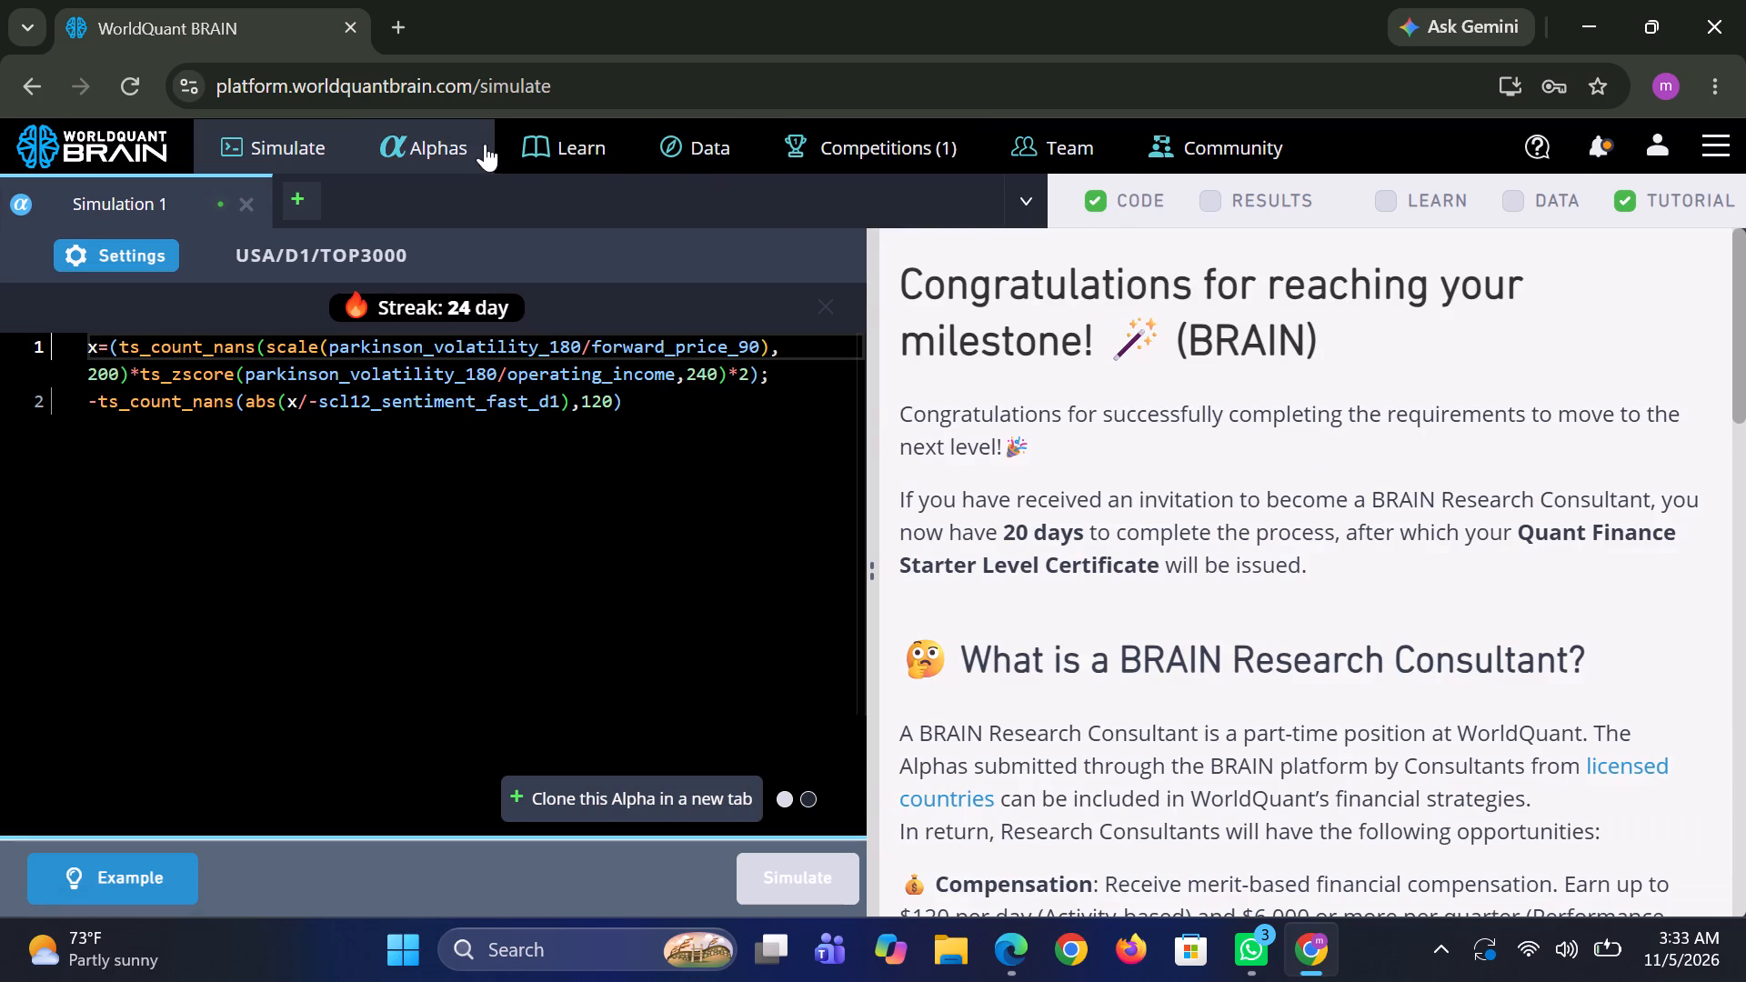
# In the second profile's account, clone submitted alpha wpQ9JZPp from the submitted alphas list into a new simulation.
pyautogui.click(453, 138)
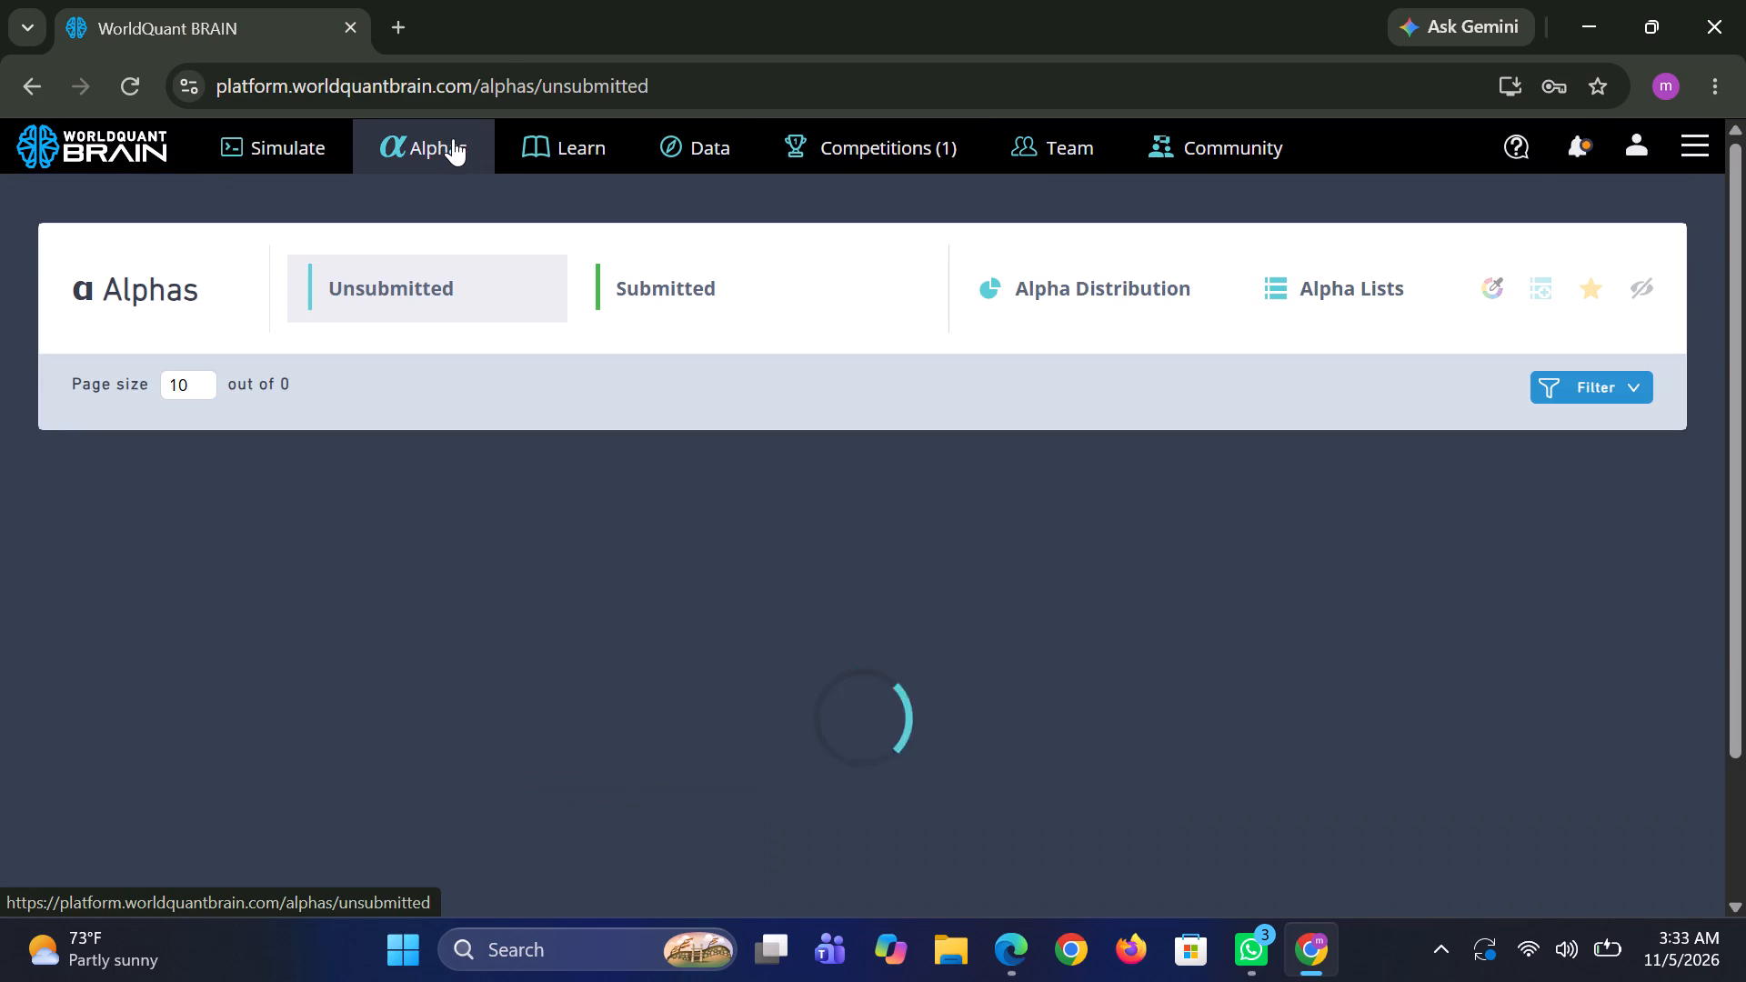
pyautogui.click(714, 283)
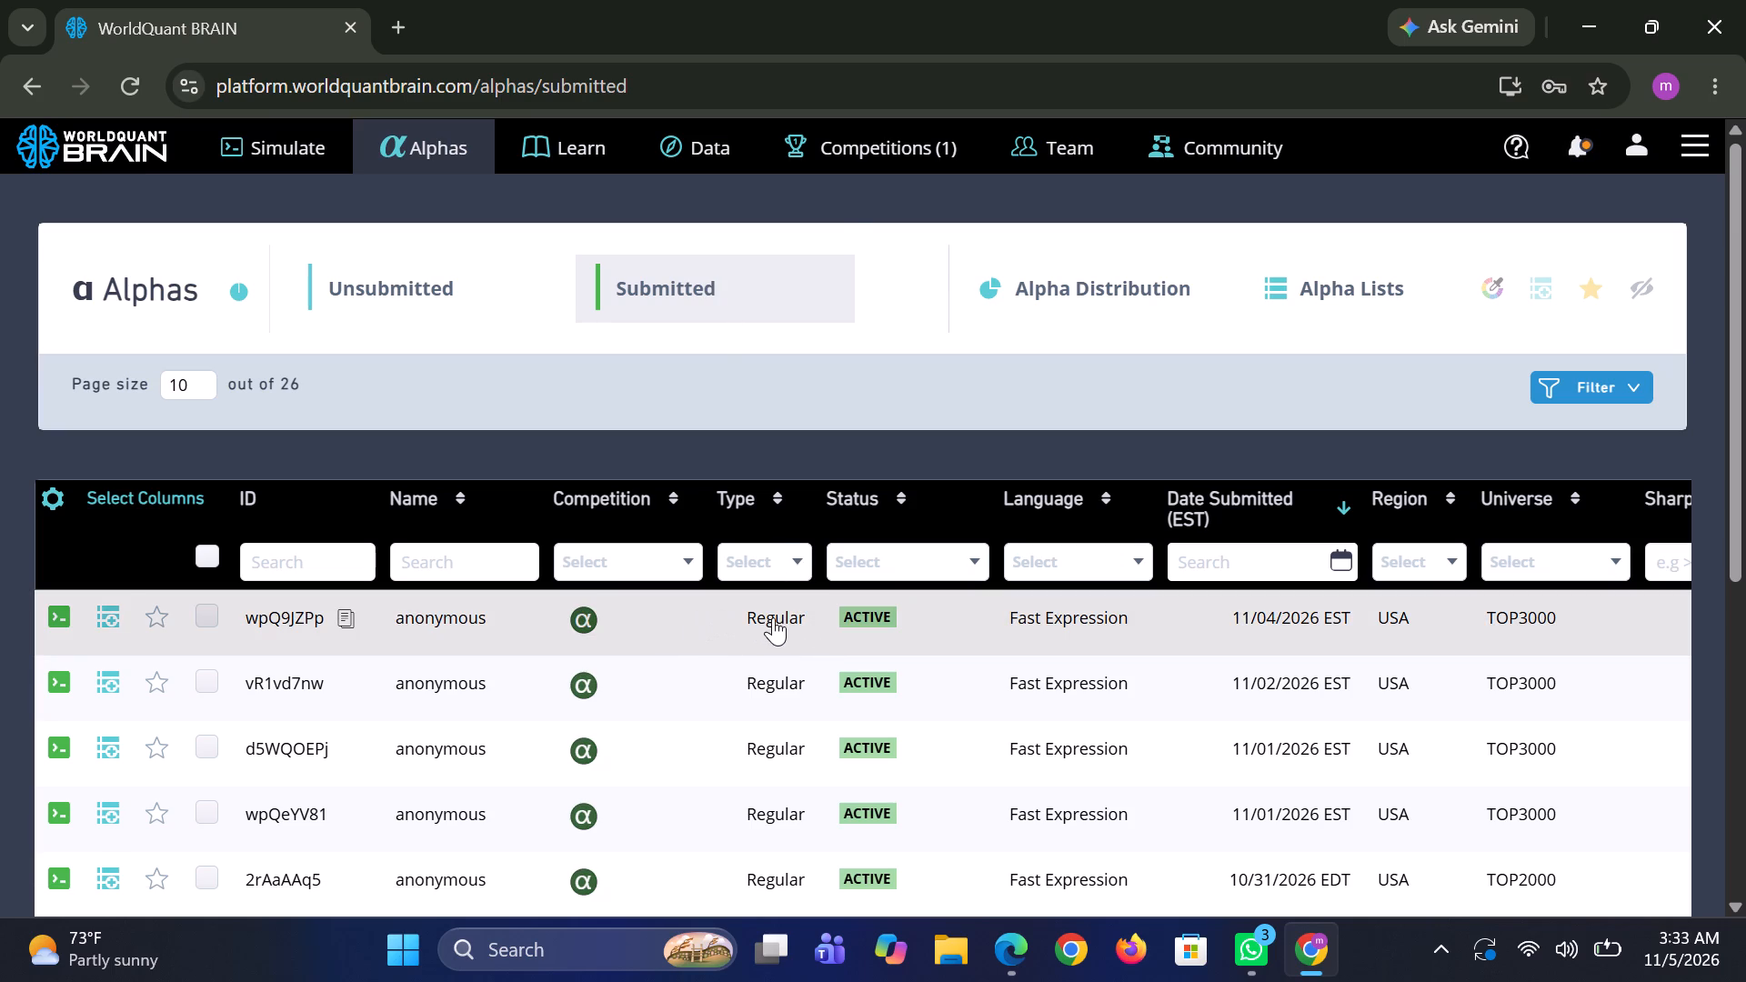
pyautogui.click(773, 617)
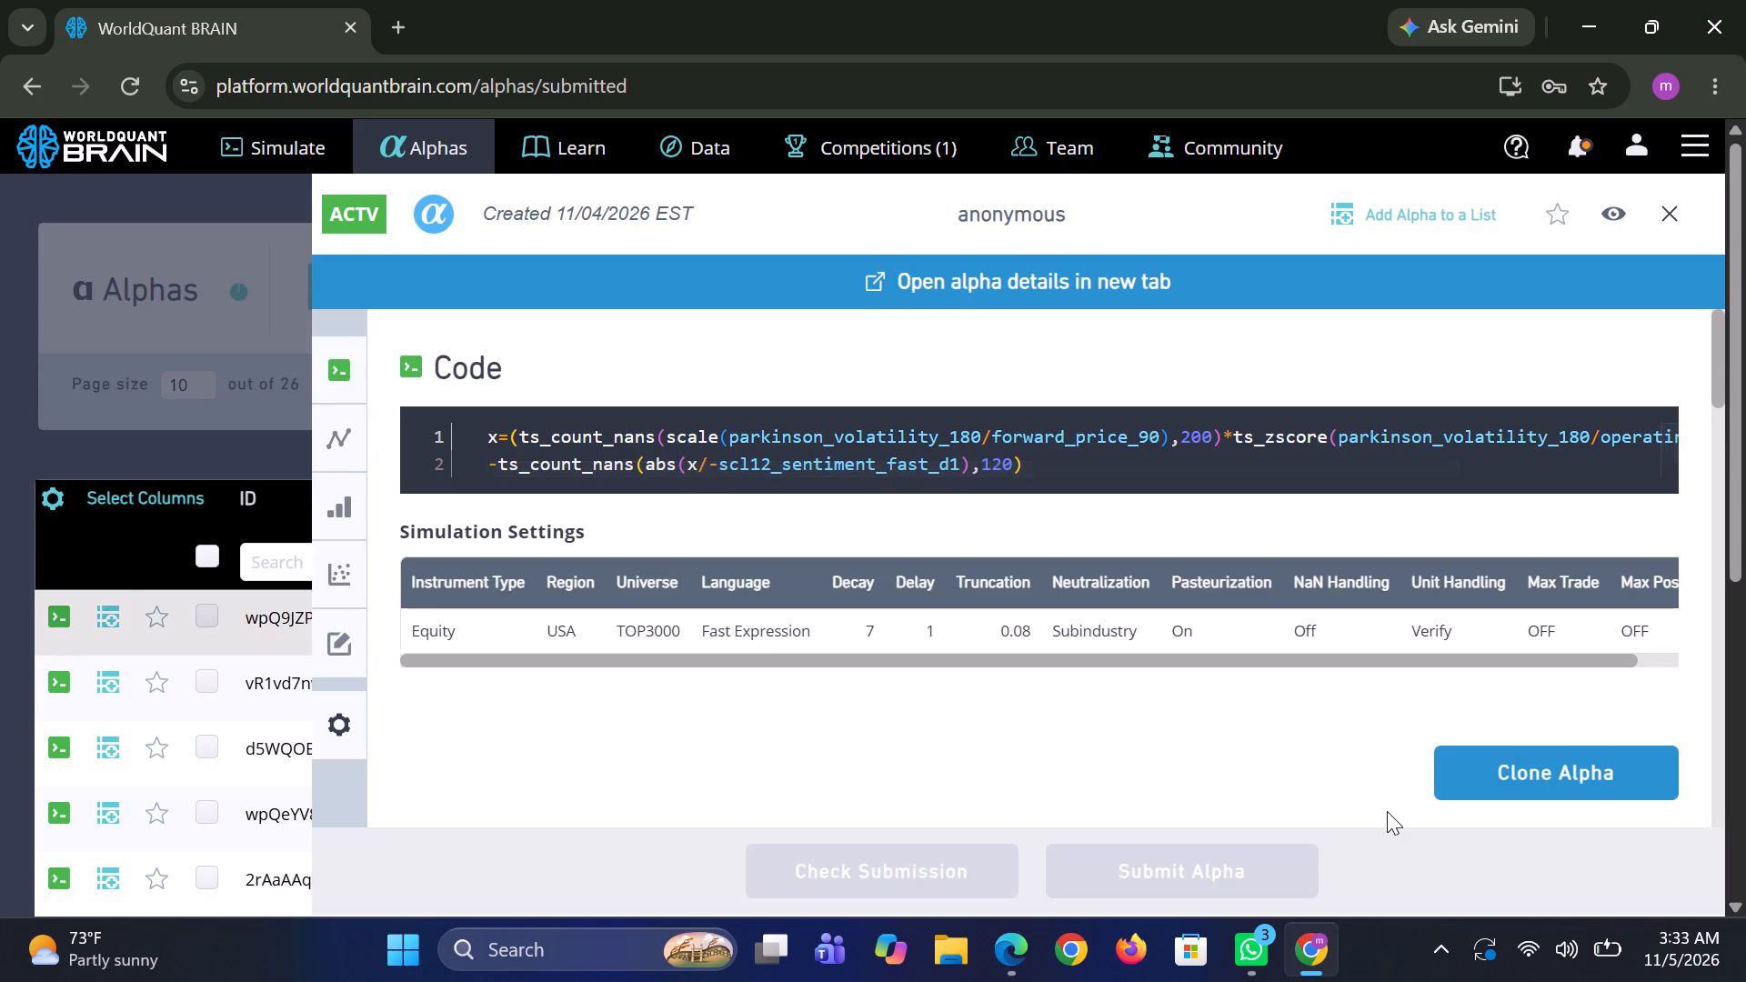
pyautogui.click(1574, 770)
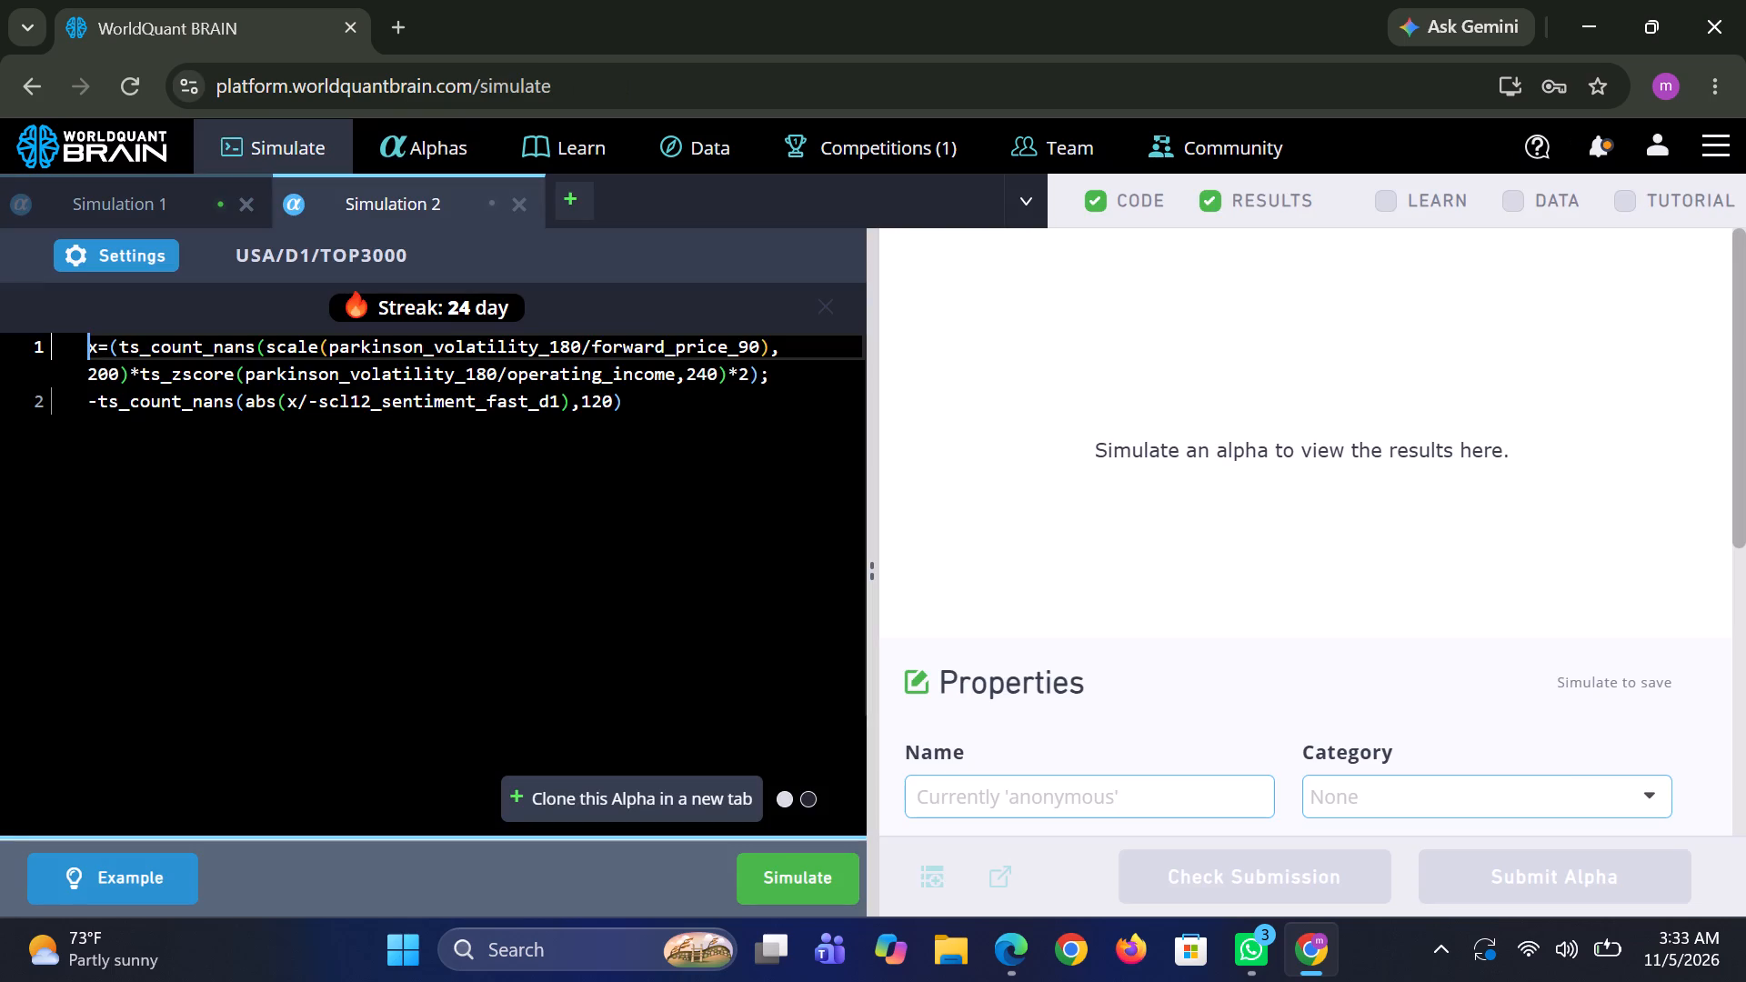
# Copy the full two-line code of the cloned alpha and close the browser window, leaving the site without saving.
pyautogui.moveTo(626, 406); pyautogui.dragTo(555, 416)
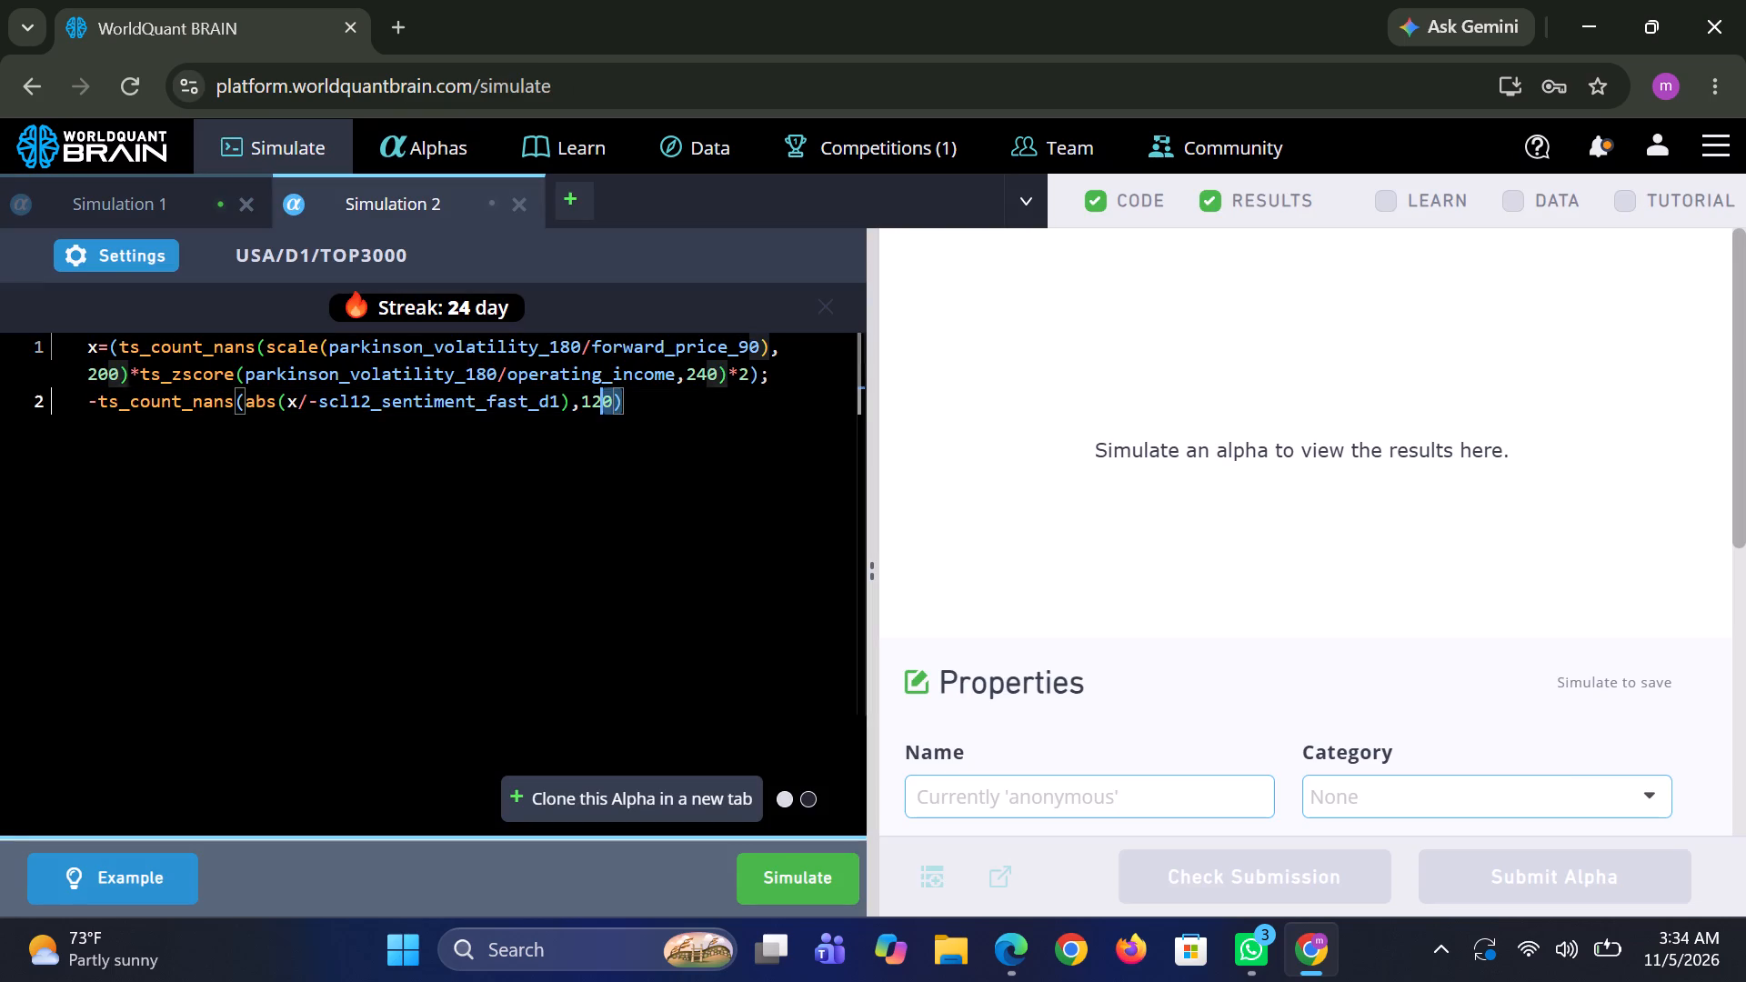
pyautogui.moveTo(555, 416); pyautogui.dragTo(65, 348)
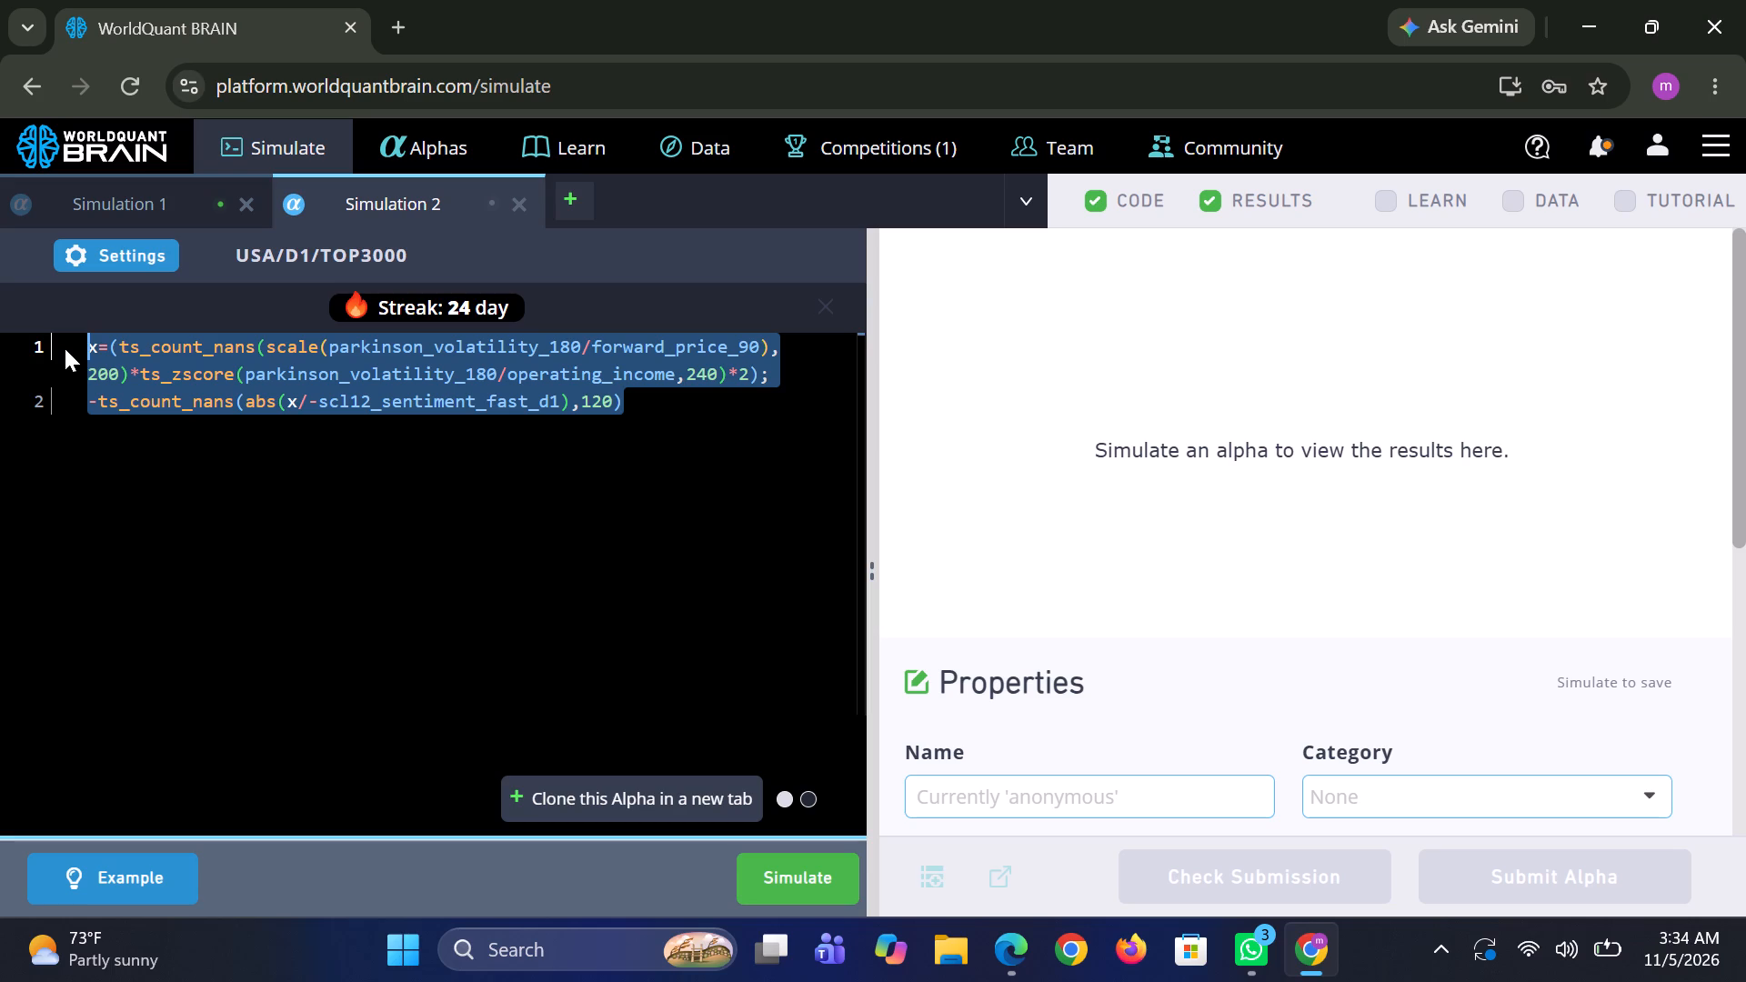
pyautogui.hotkey('ctrl', 'c')
pyautogui.click(1729, 21)
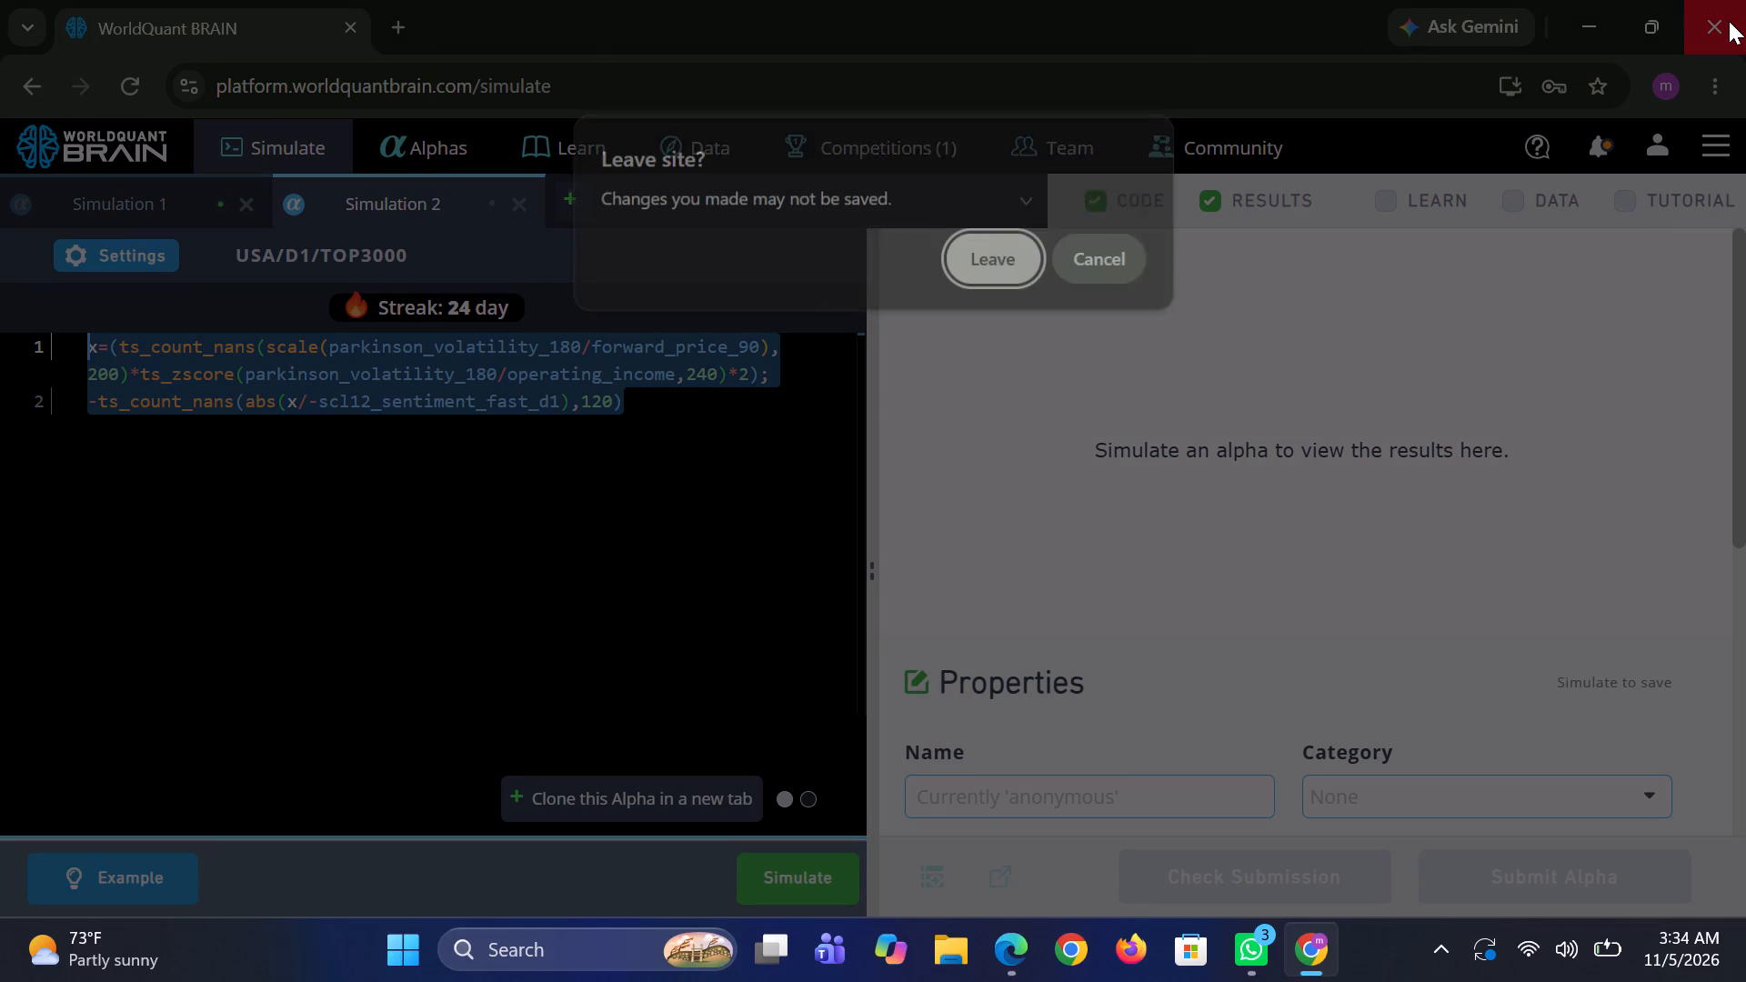
pyautogui.click(980, 252)
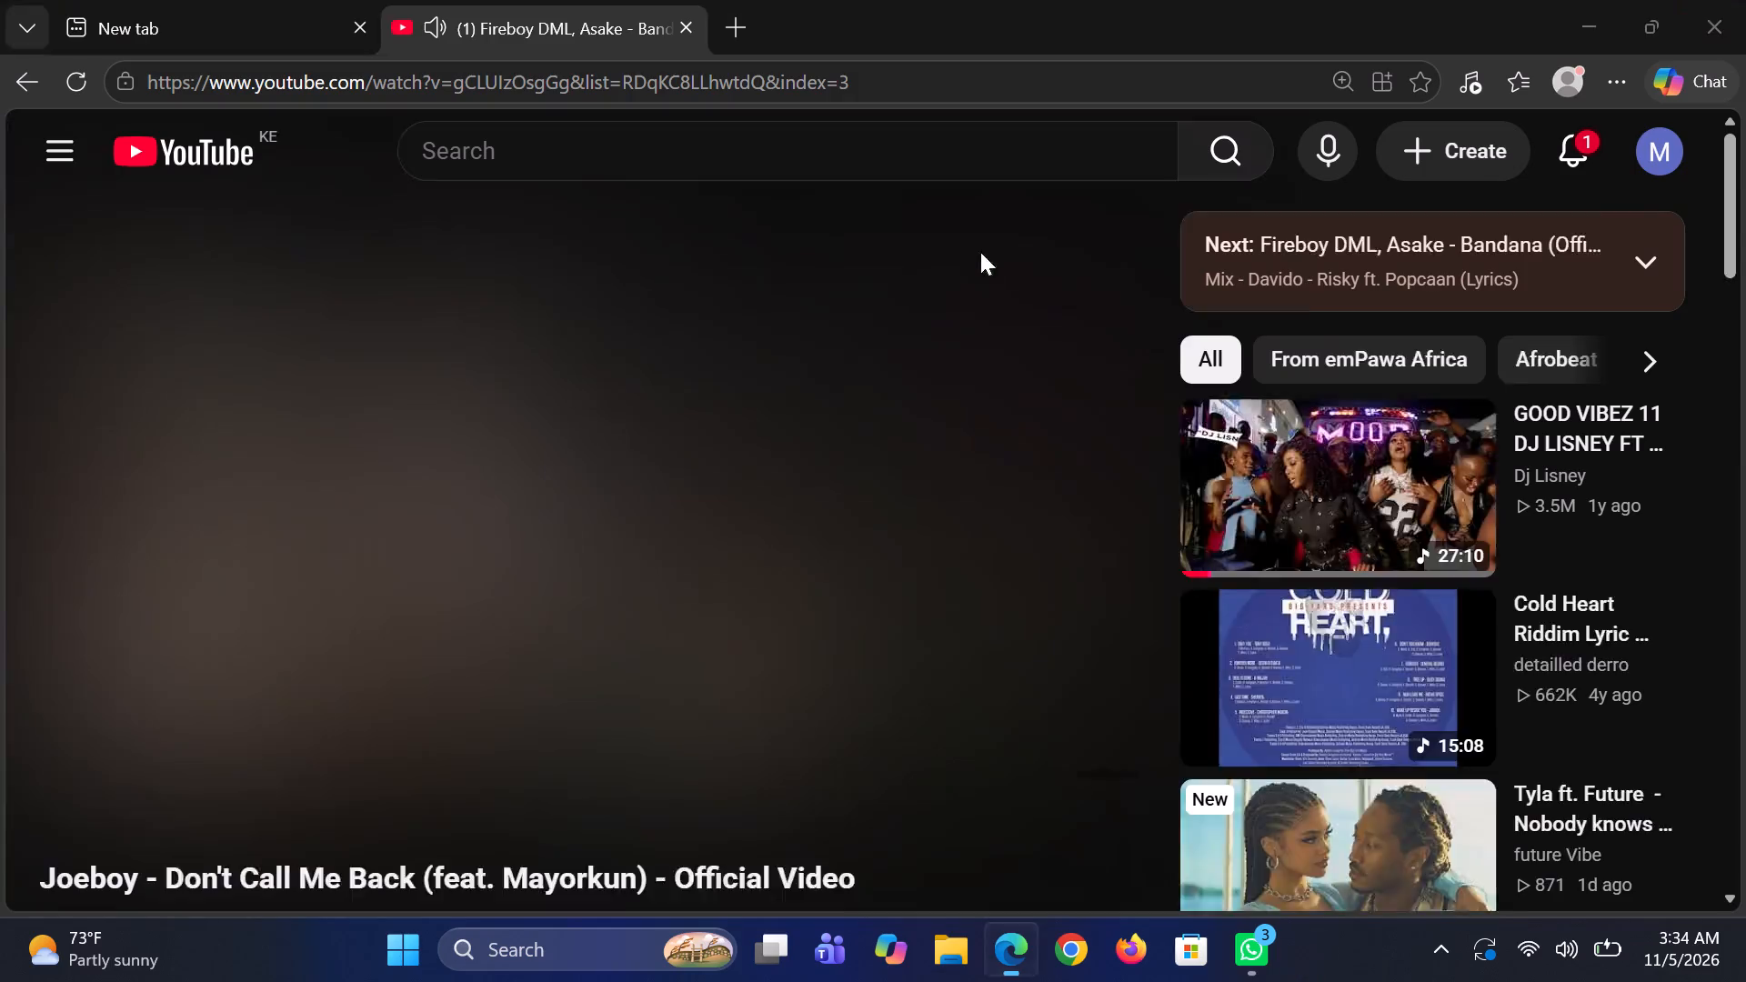
# Reopen Chrome with the Person 1 profile and look up the WorldQuant BRAIN address.
pyautogui.click(1110, 955)
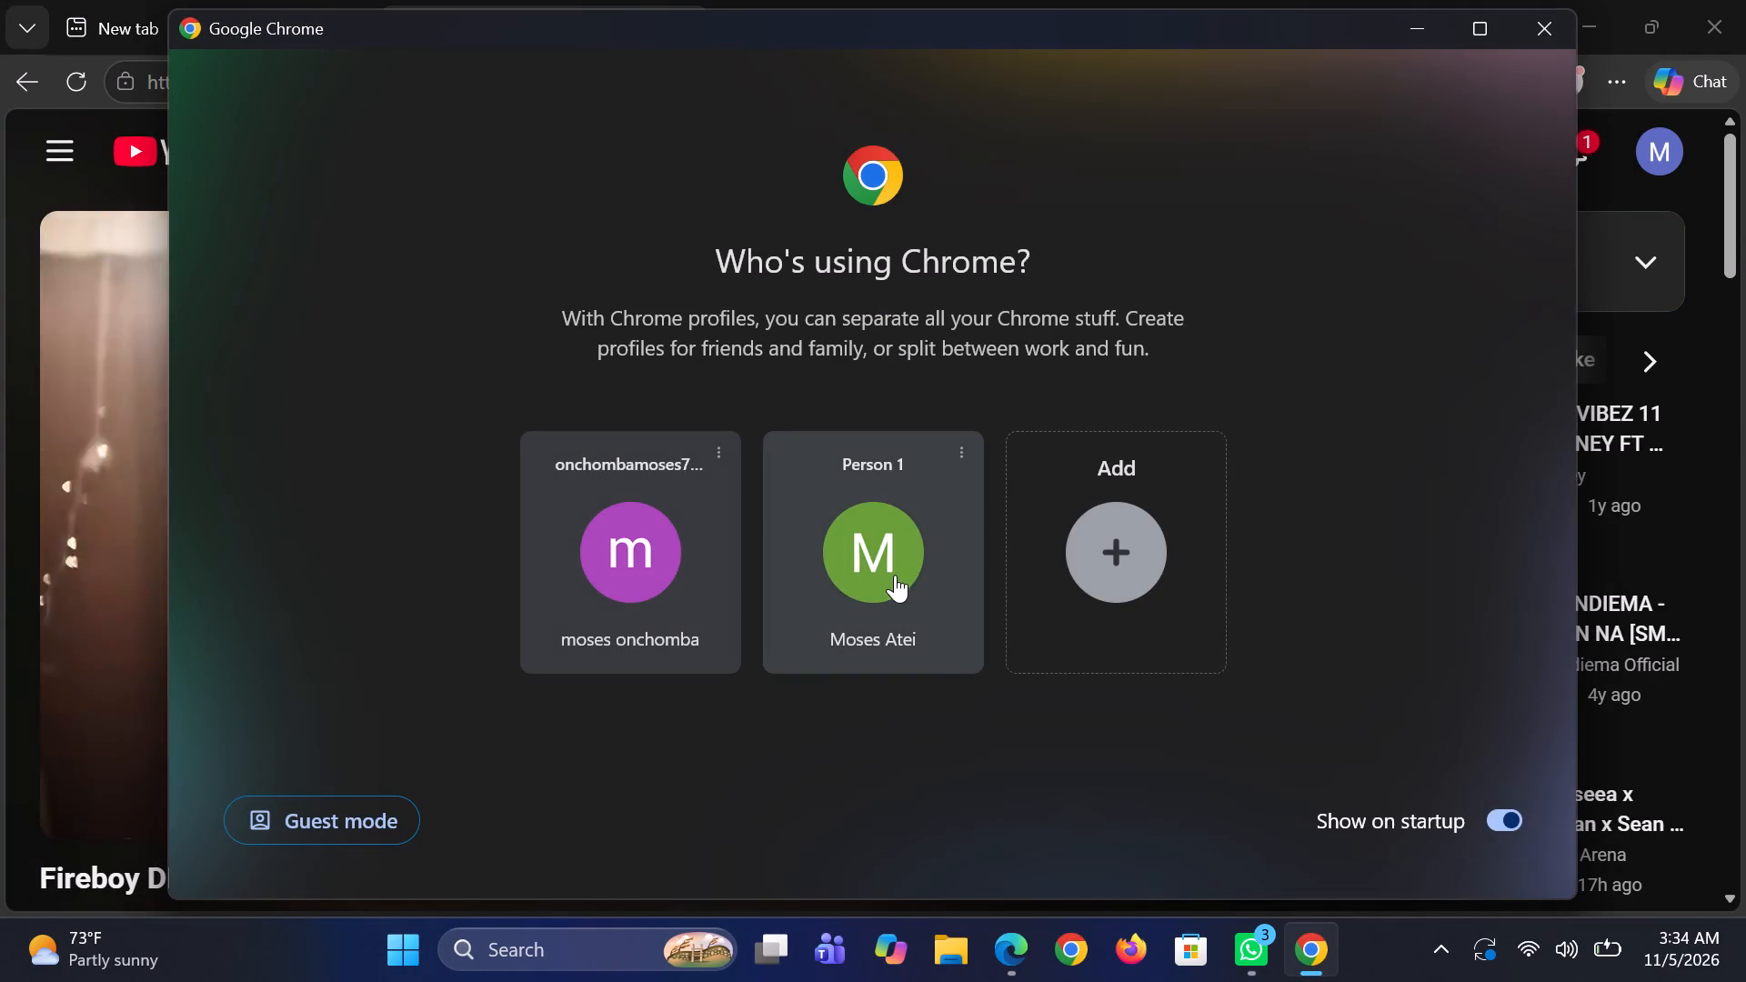
pyautogui.click(890, 576)
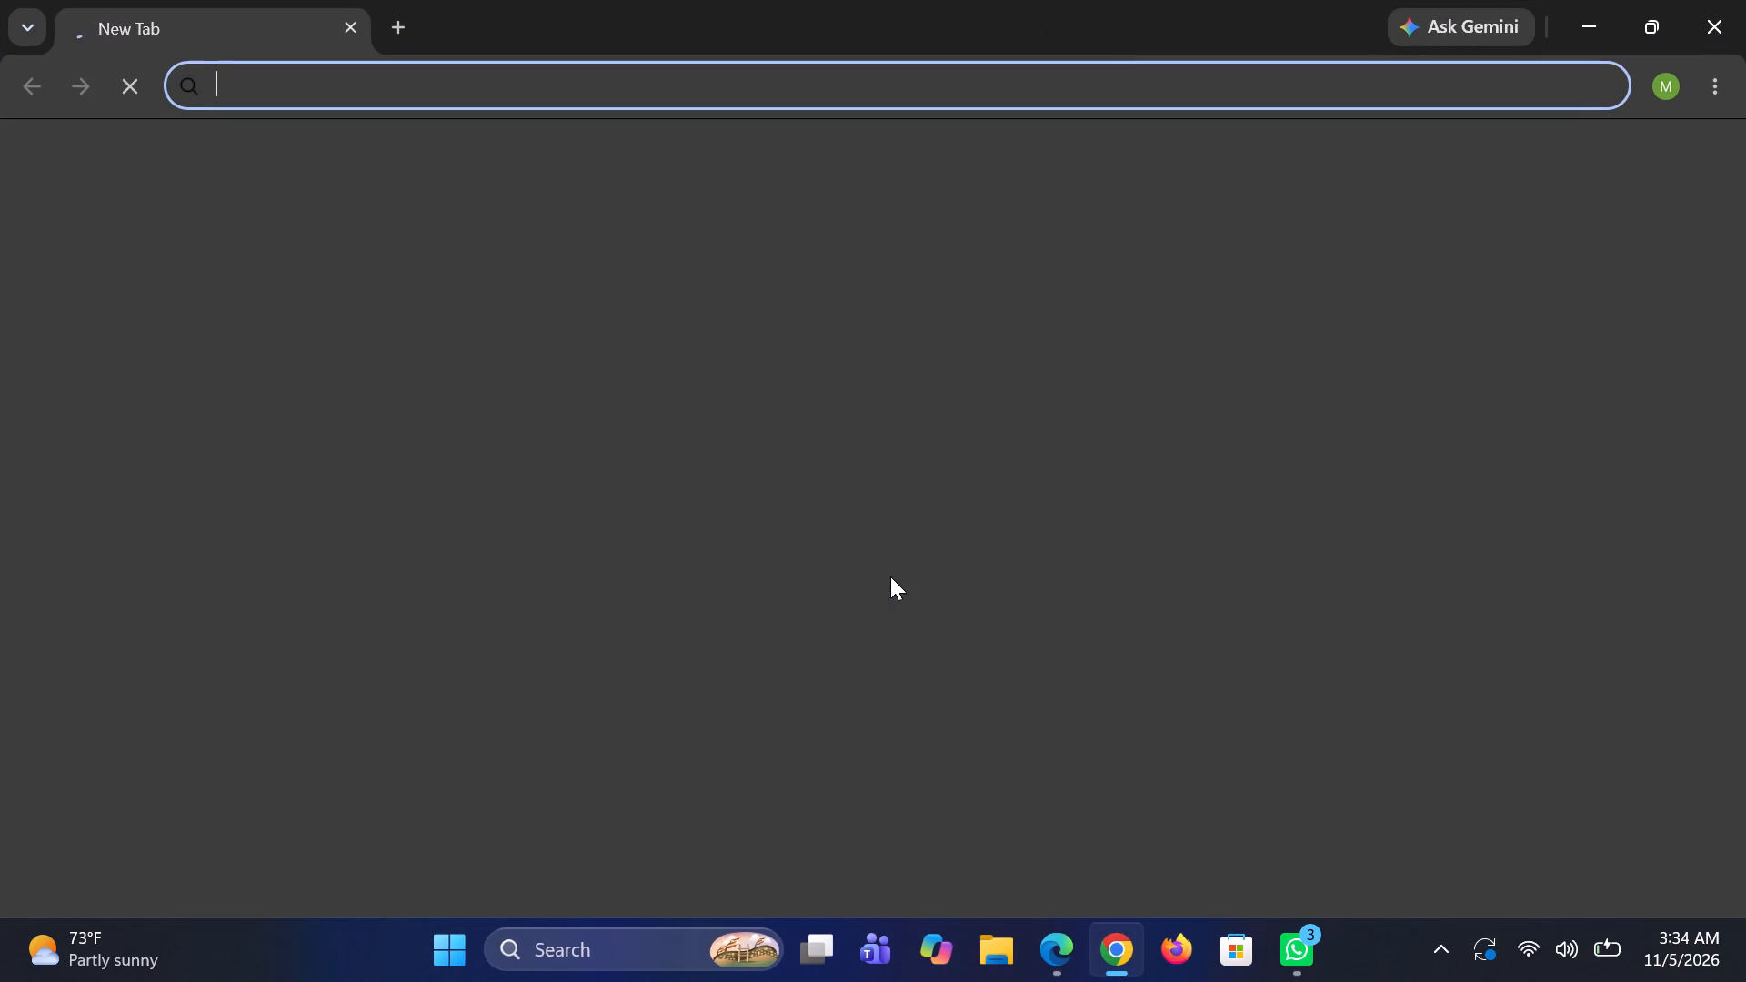
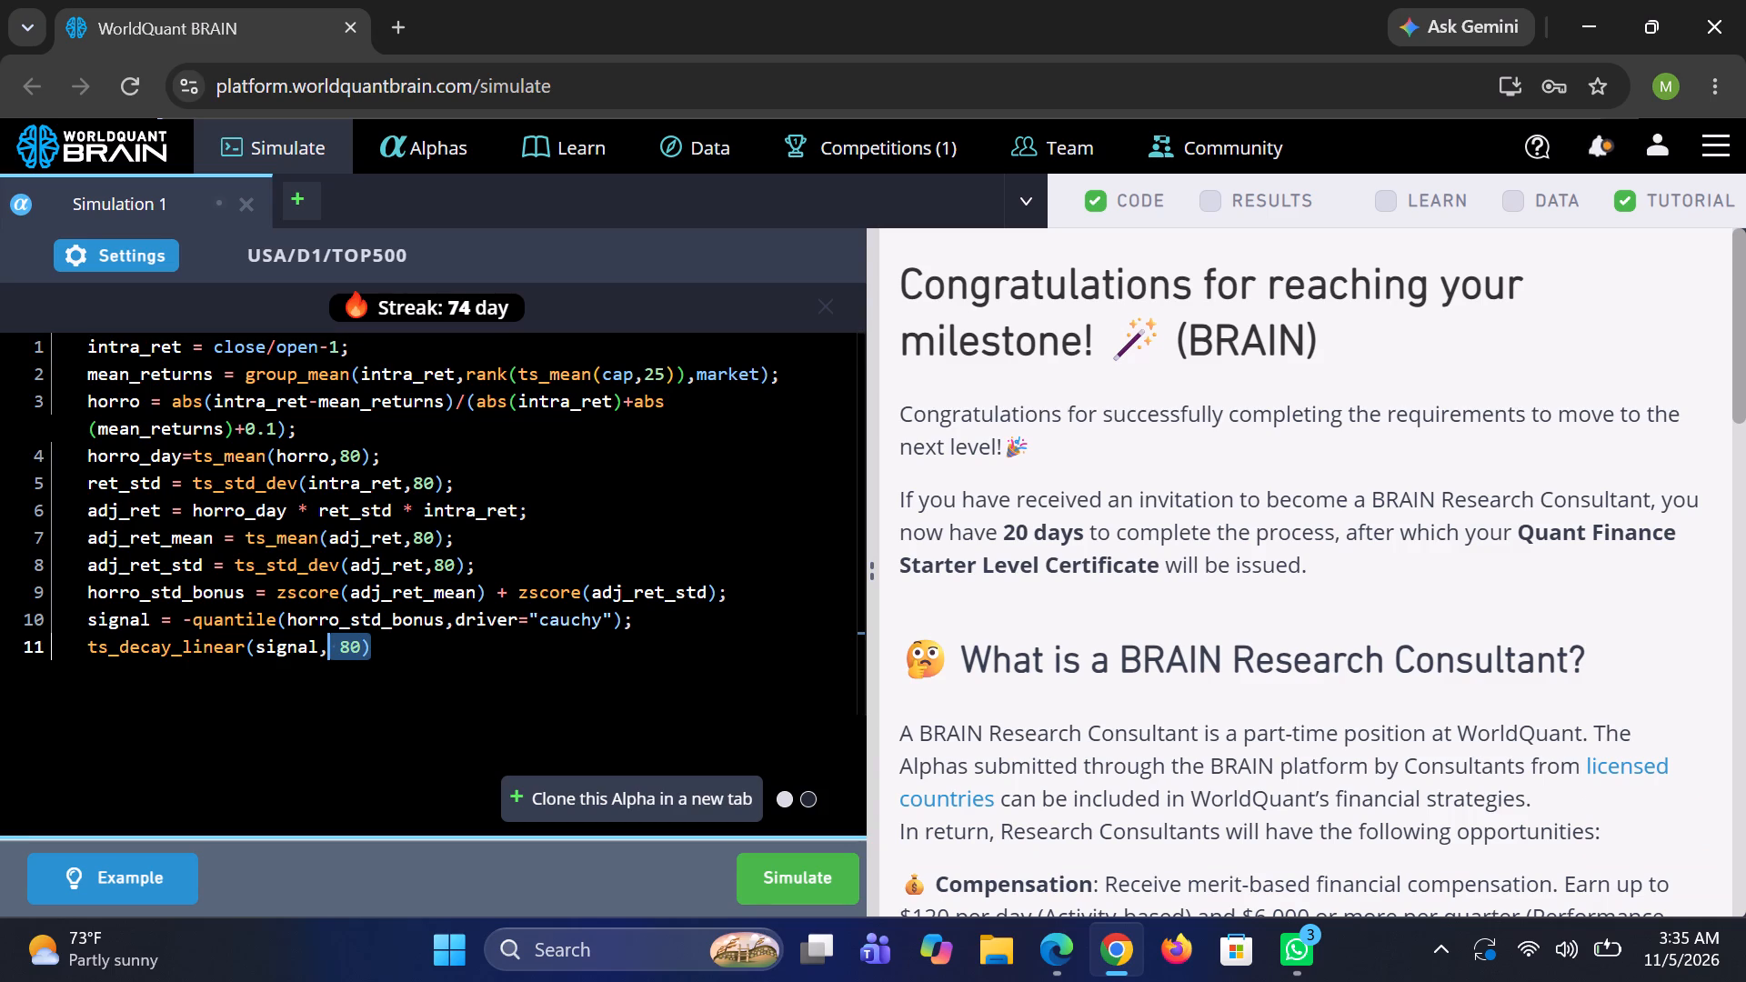
# Replace all the code in Simulation 1 with the copied two-line ts_count_nans alpha code.
pyautogui.moveTo(375, 652); pyautogui.dragTo(168, 579)
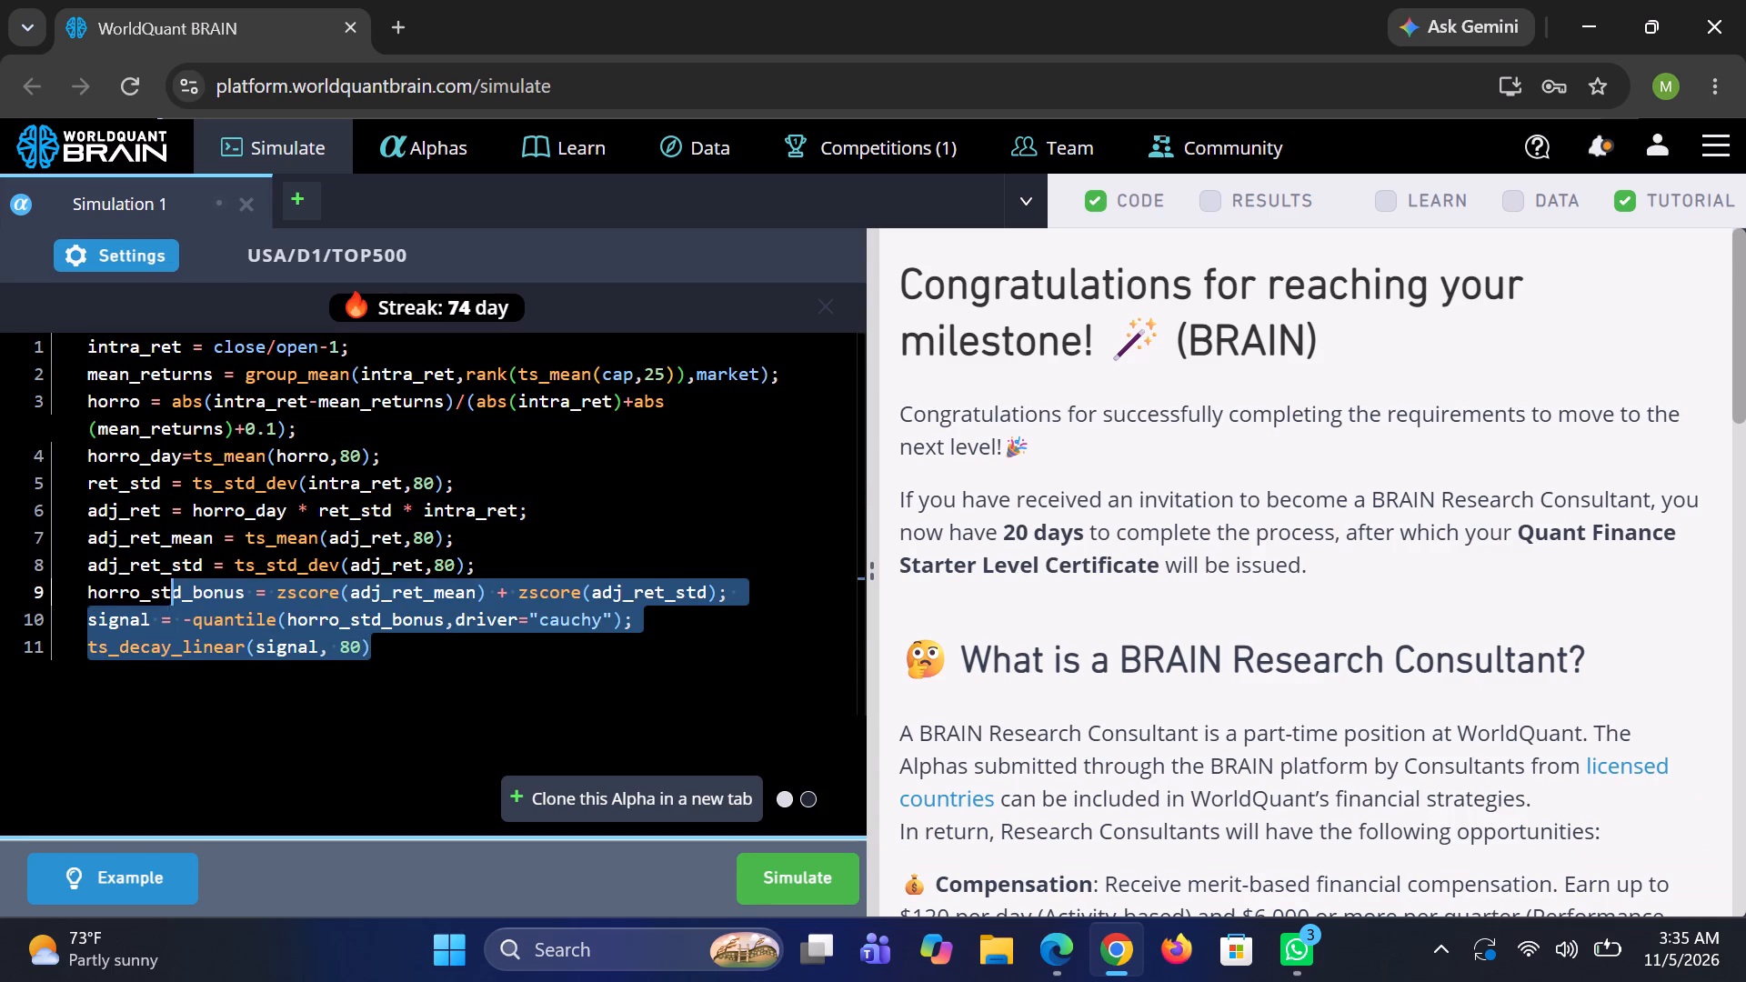
pyautogui.moveTo(168, 579); pyautogui.dragTo(71, 349)
pyautogui.press('Return')
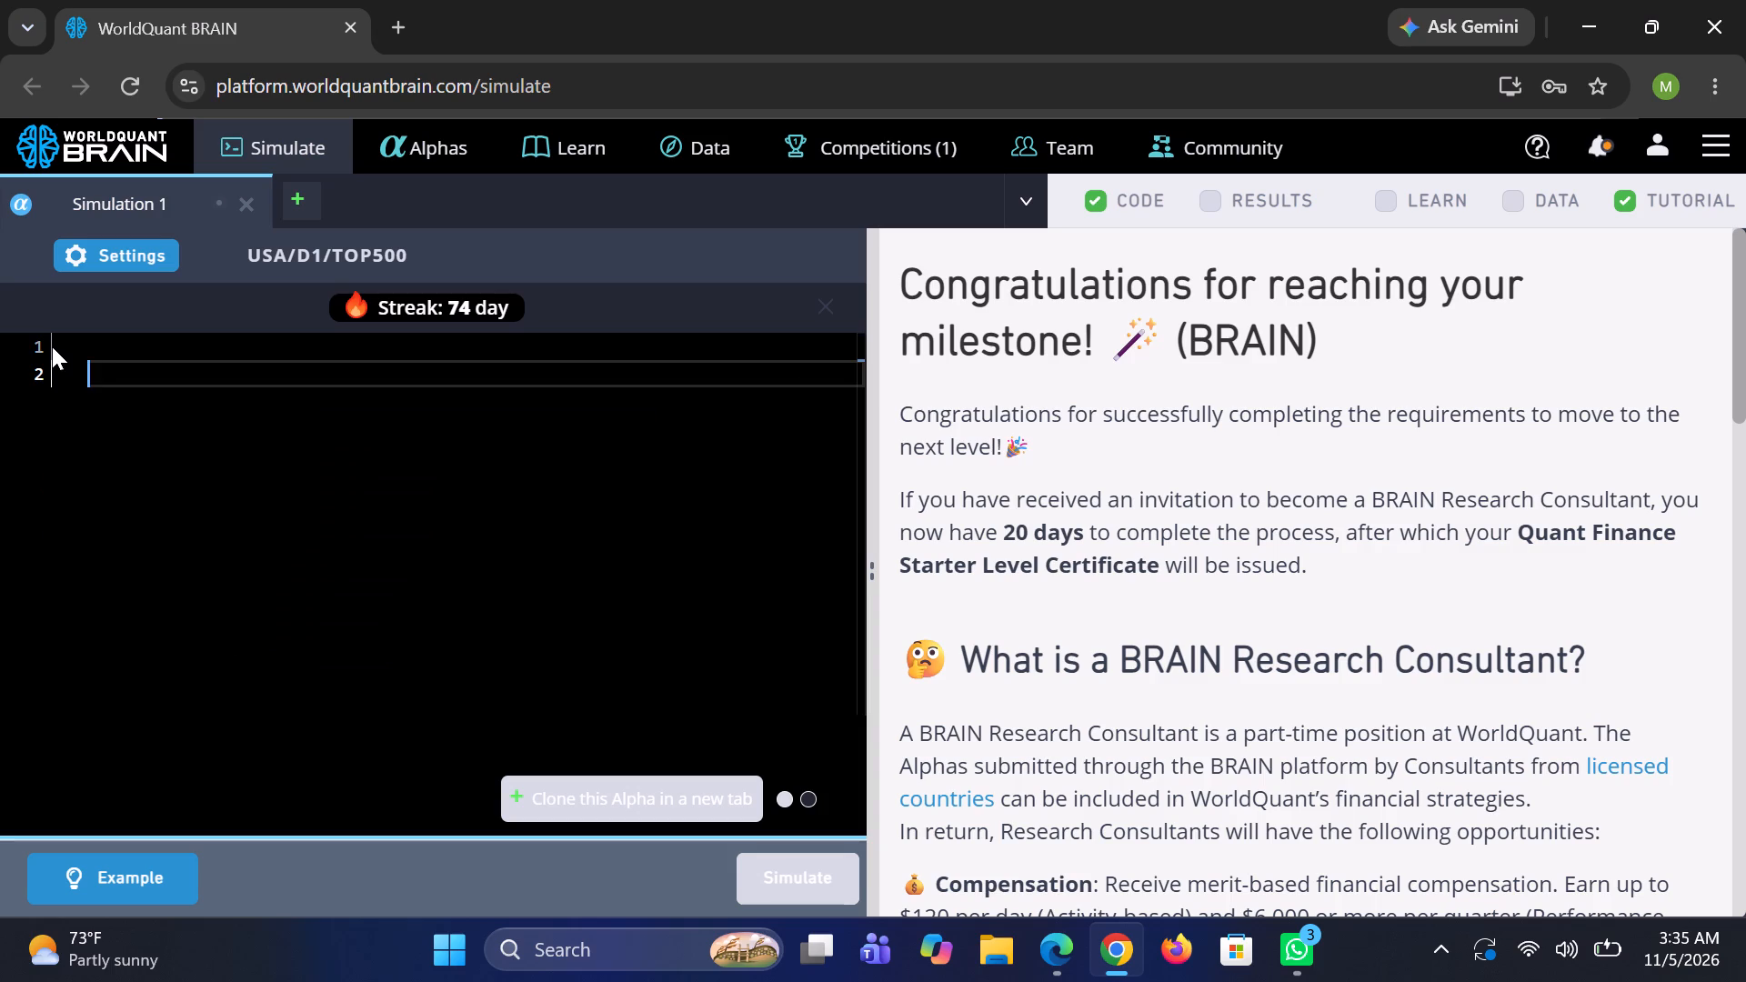
pyautogui.press('Delete')
pyautogui.press('BackSpace')
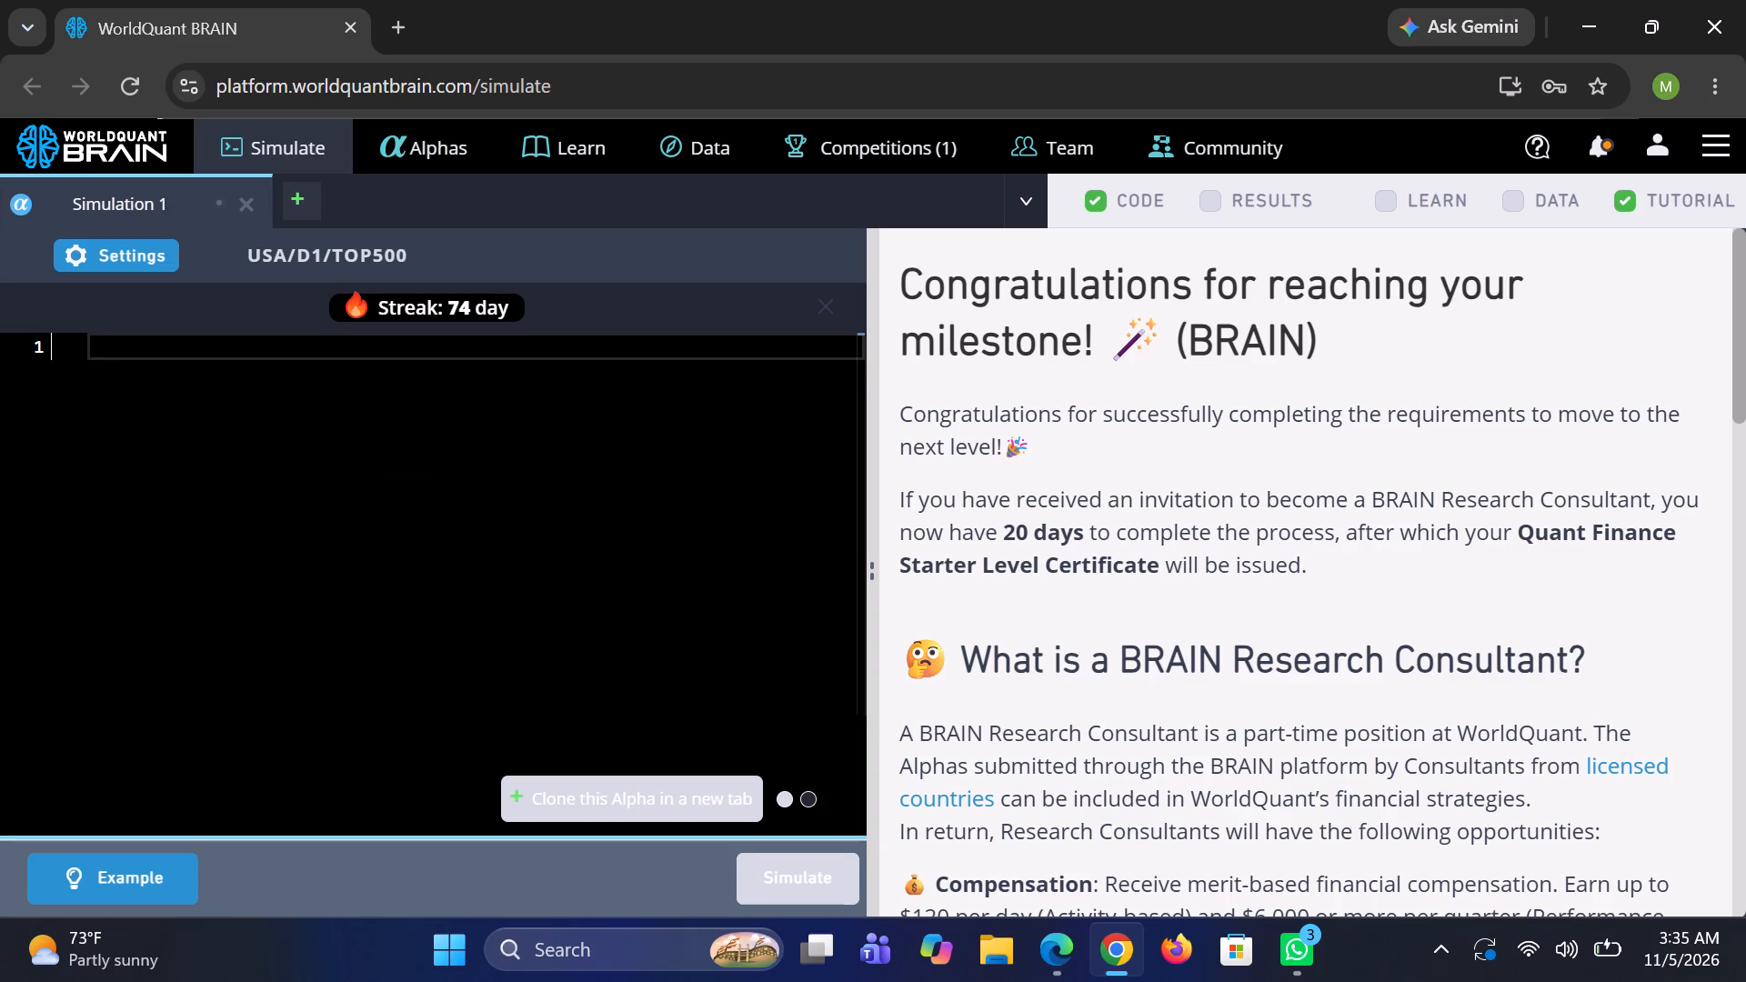
pyautogui.hotkey('ctrl', 'v')
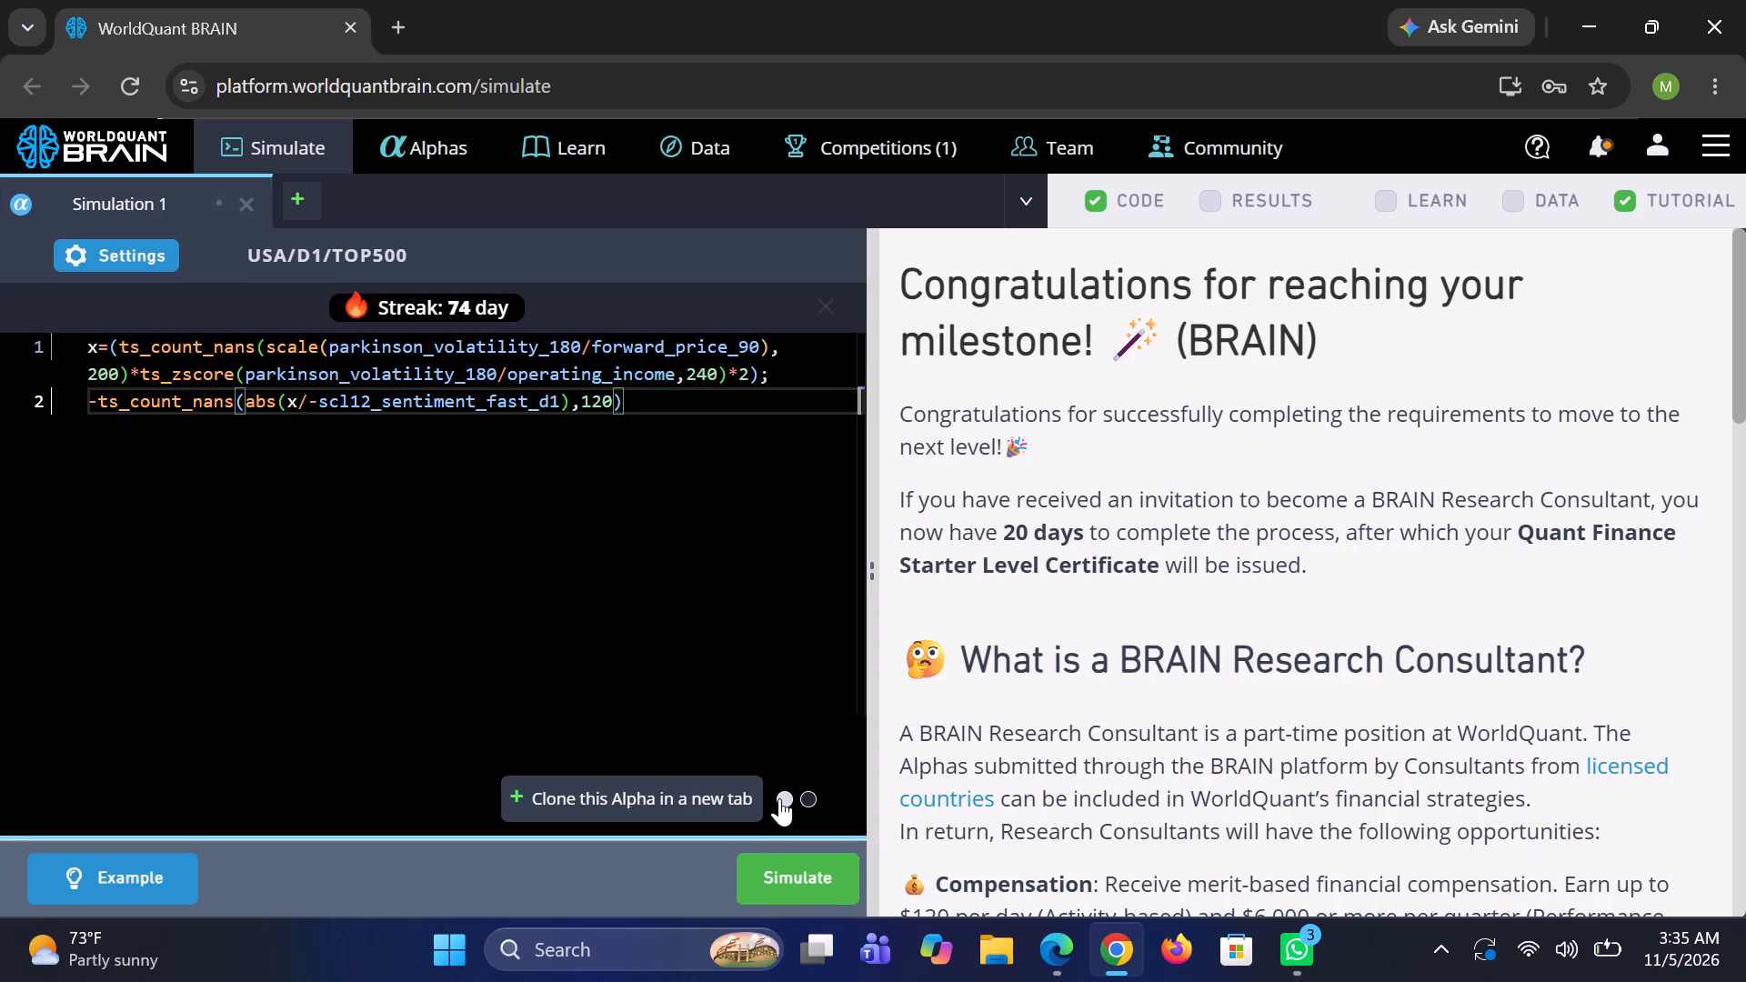
# Set the simulation's decay to 11 and run the simulation.
pyautogui.click(158, 255)
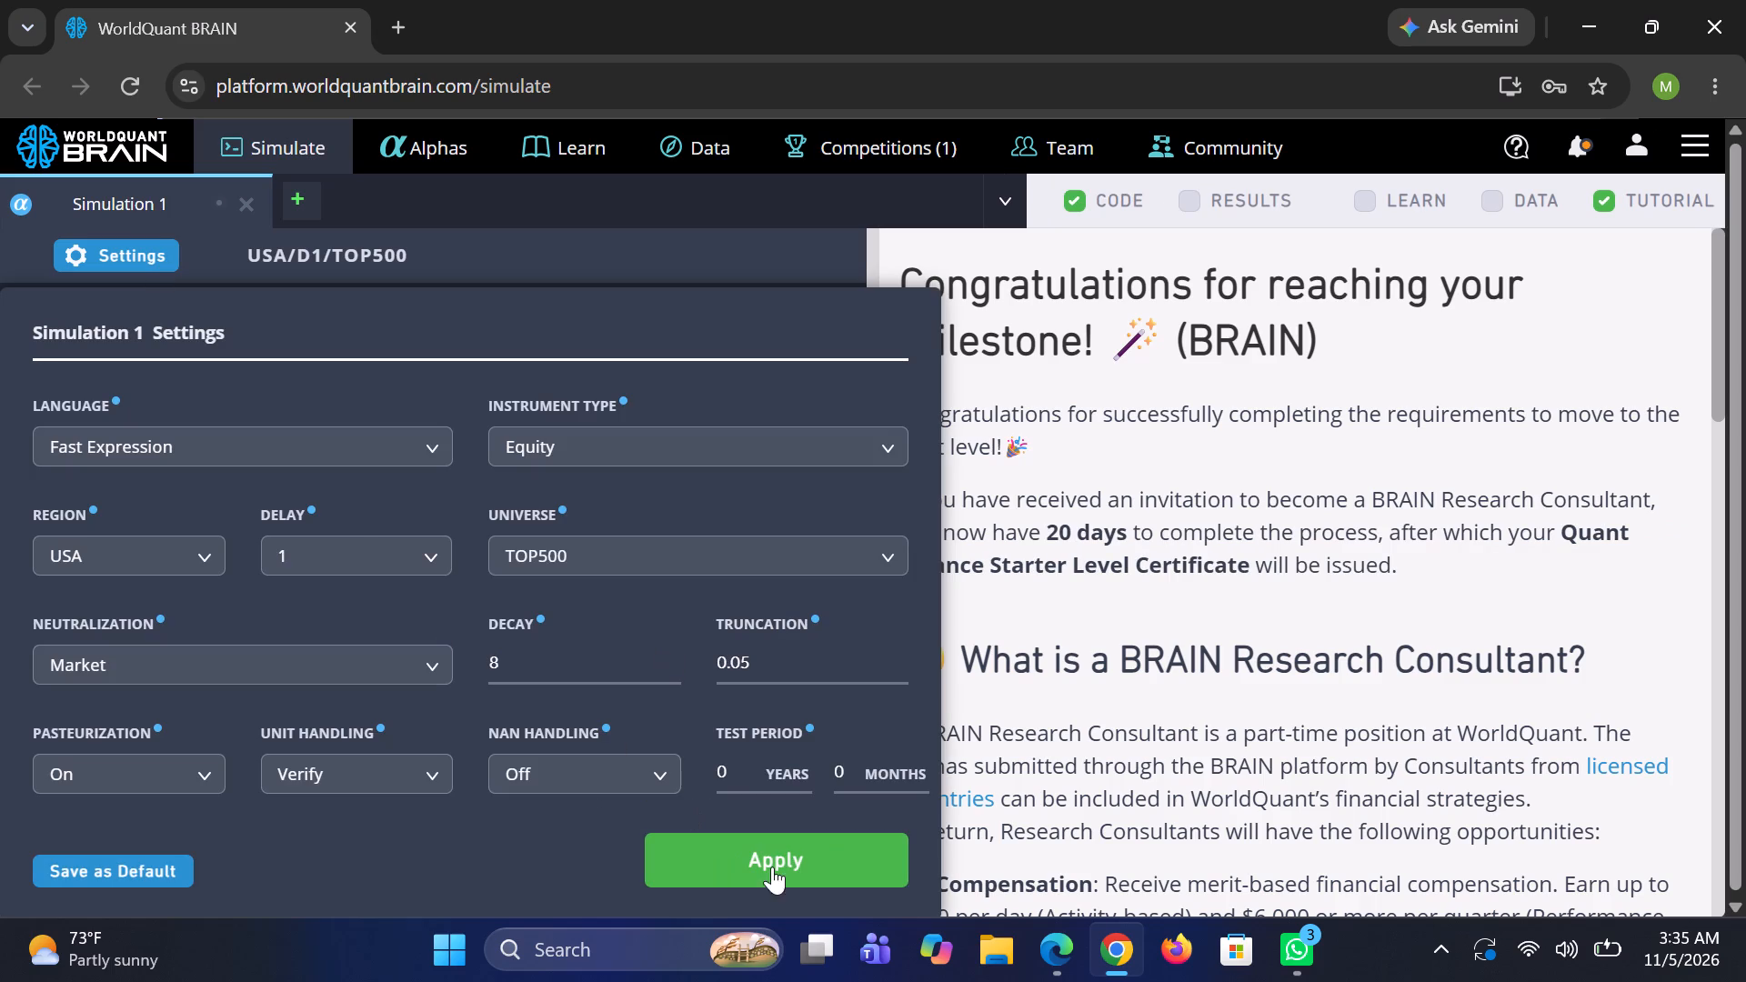
pyautogui.click(798, 848)
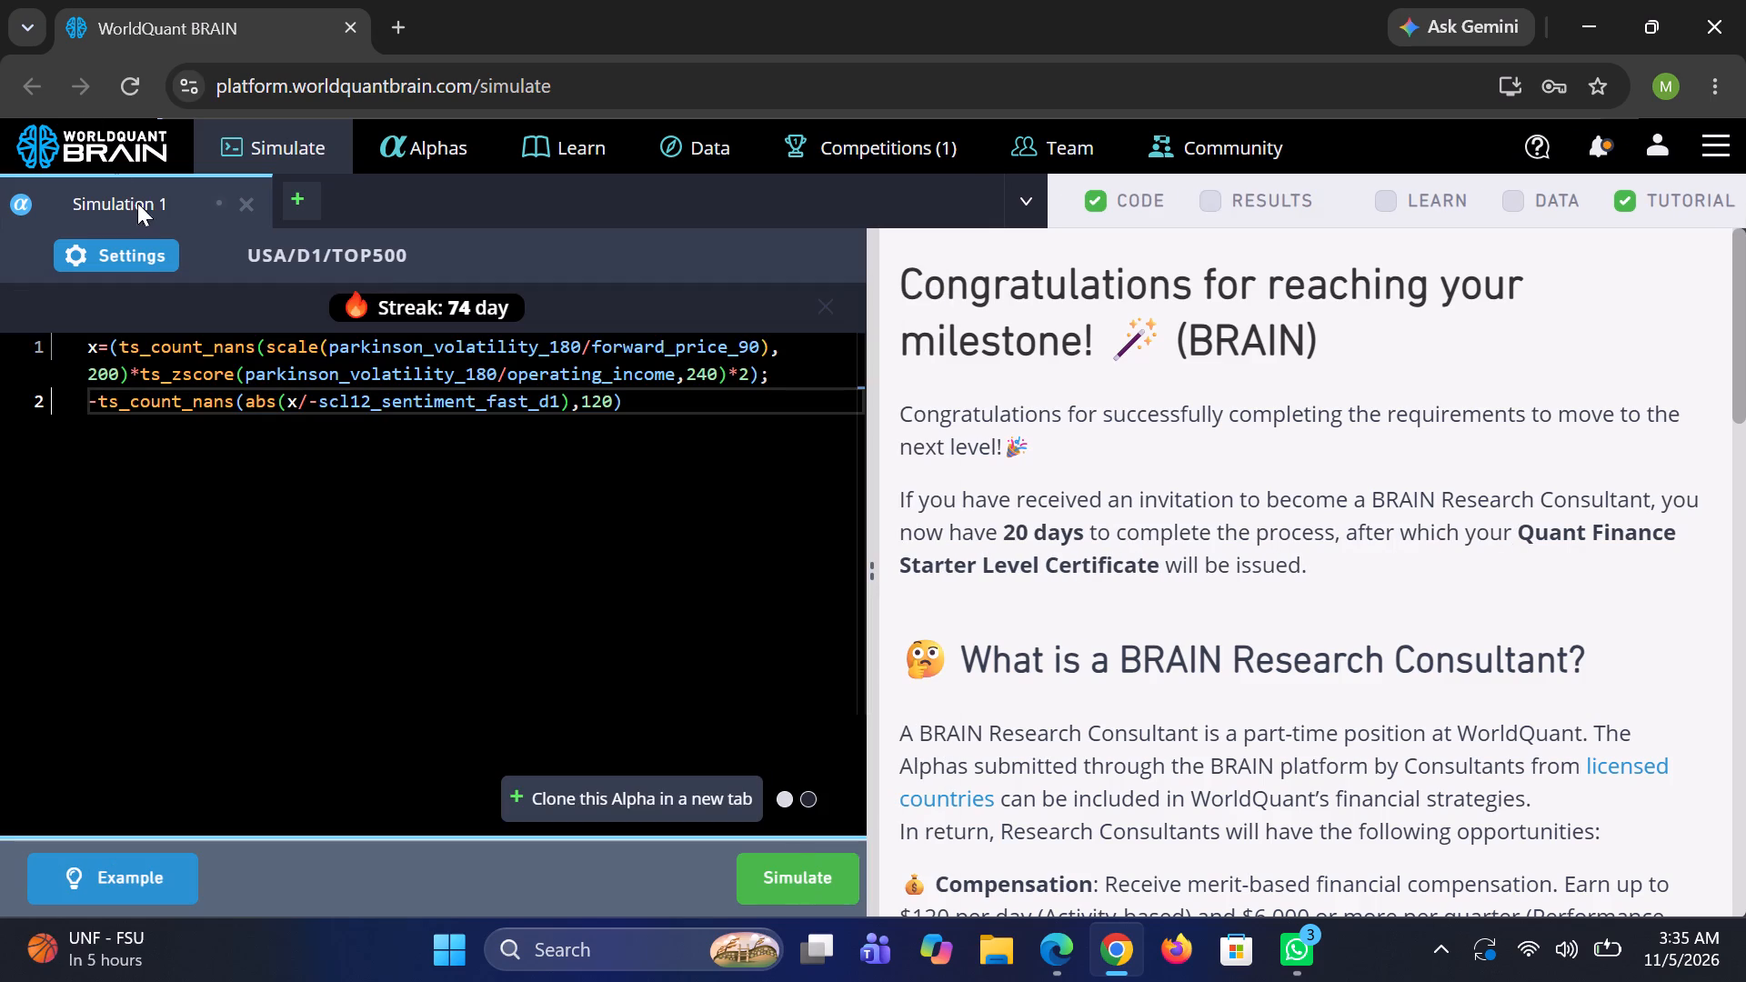
pyautogui.click(141, 247)
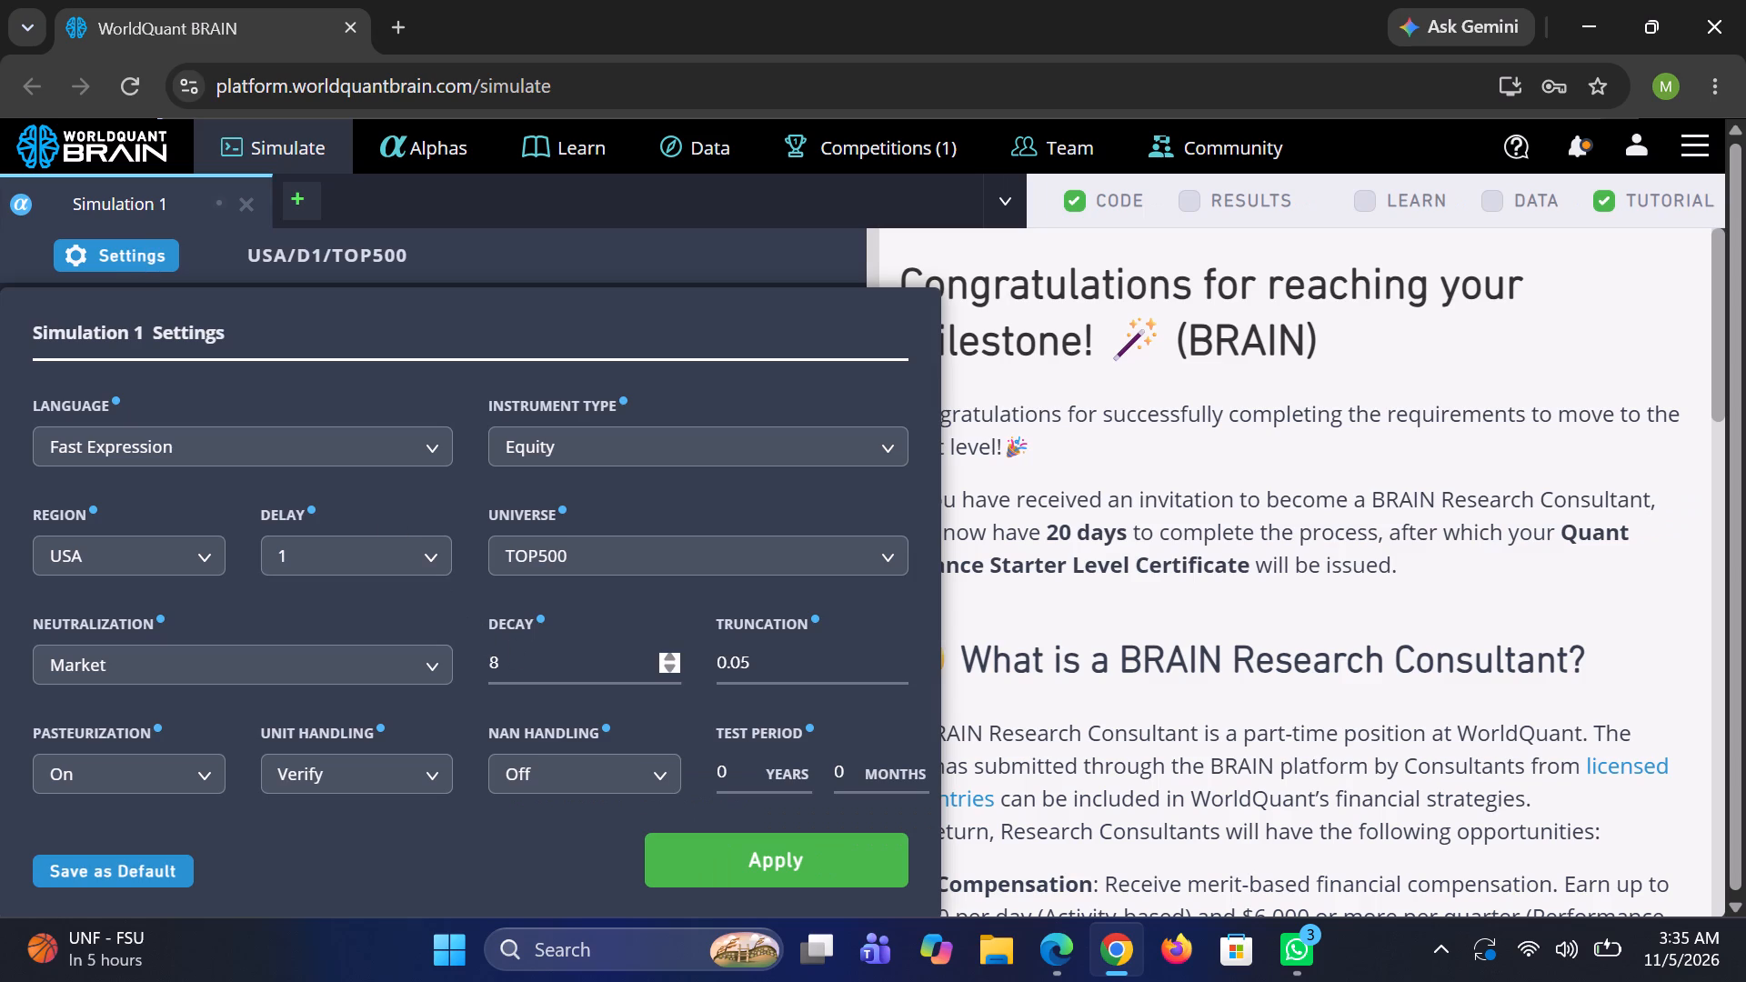
pyautogui.click(517, 663)
pyautogui.press('BackSpace')
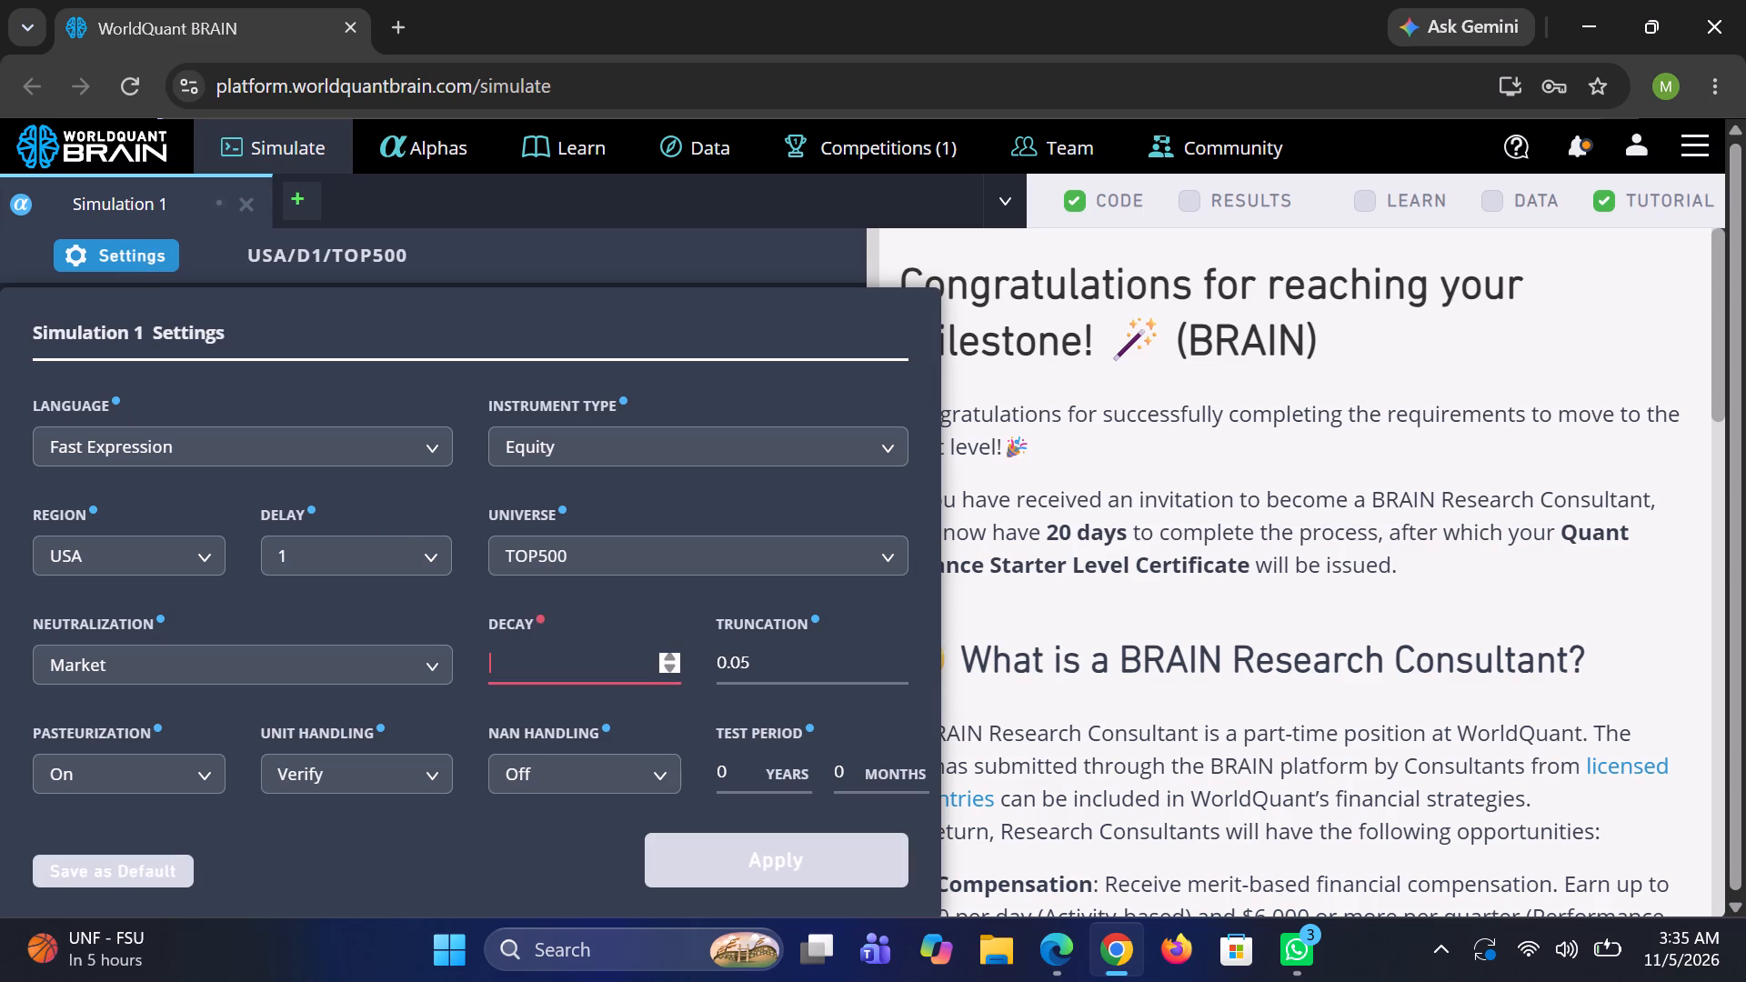
pyautogui.write('10')
pyautogui.press('BackSpace')
pyautogui.press('BackSpace')
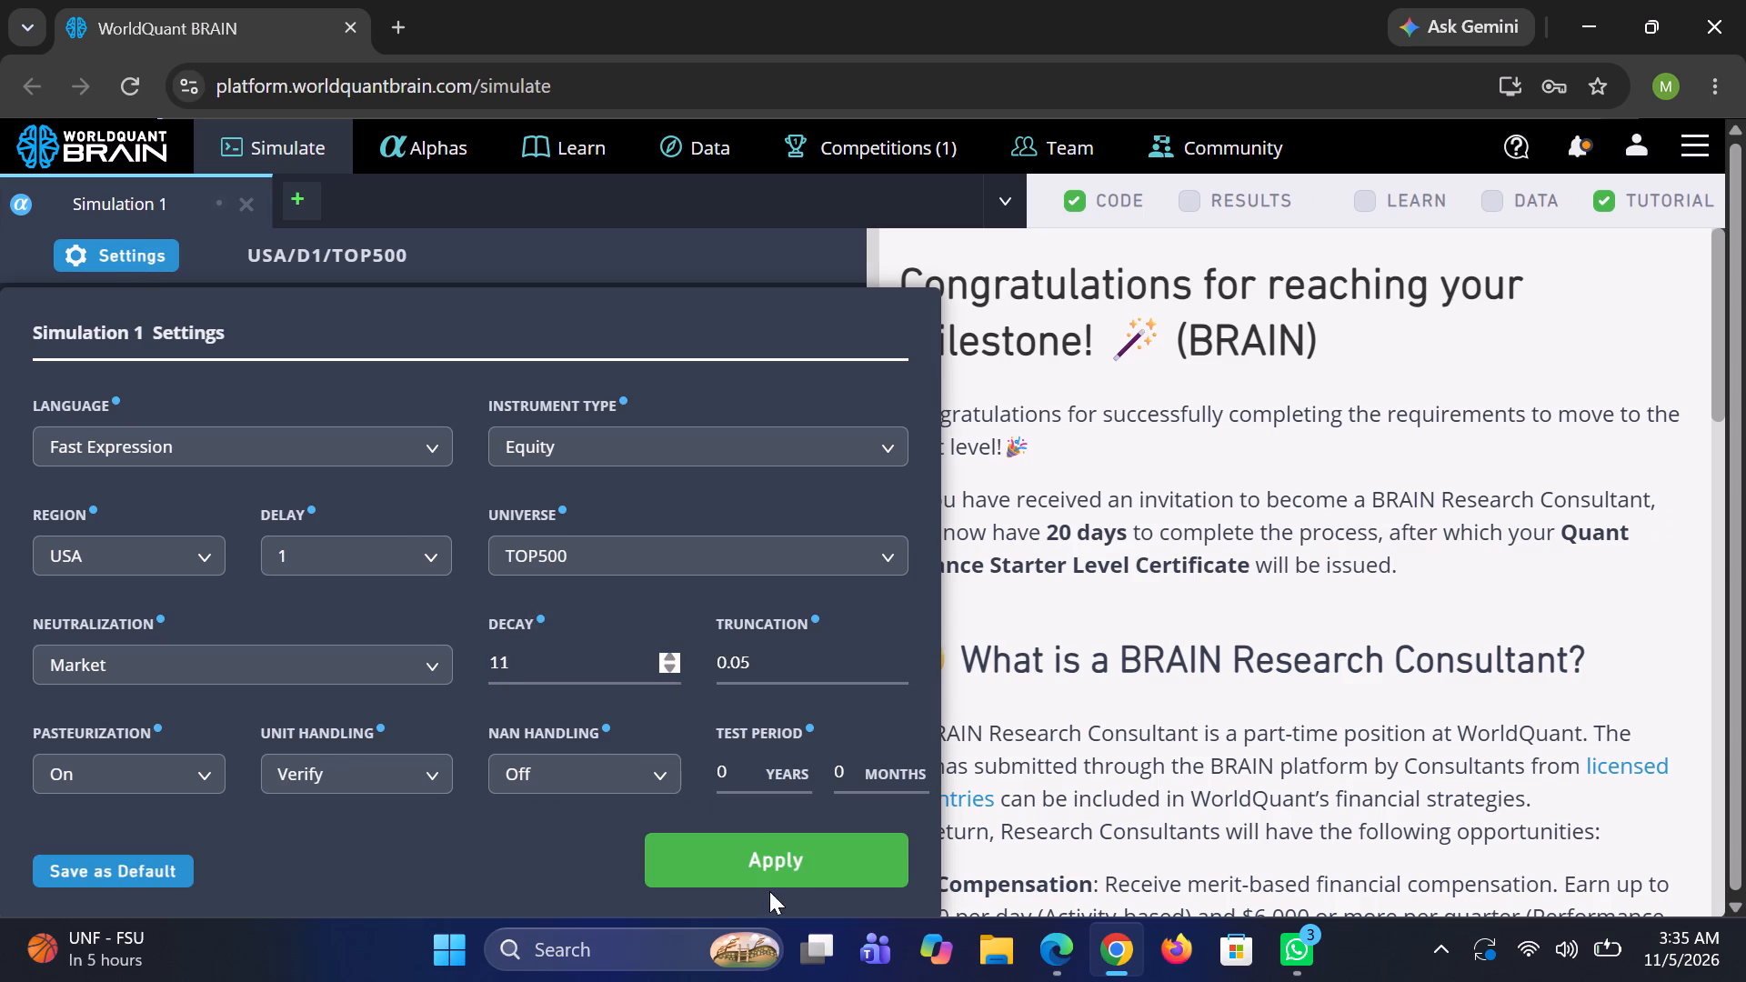
pyautogui.click(788, 870)
pyautogui.click(788, 870)
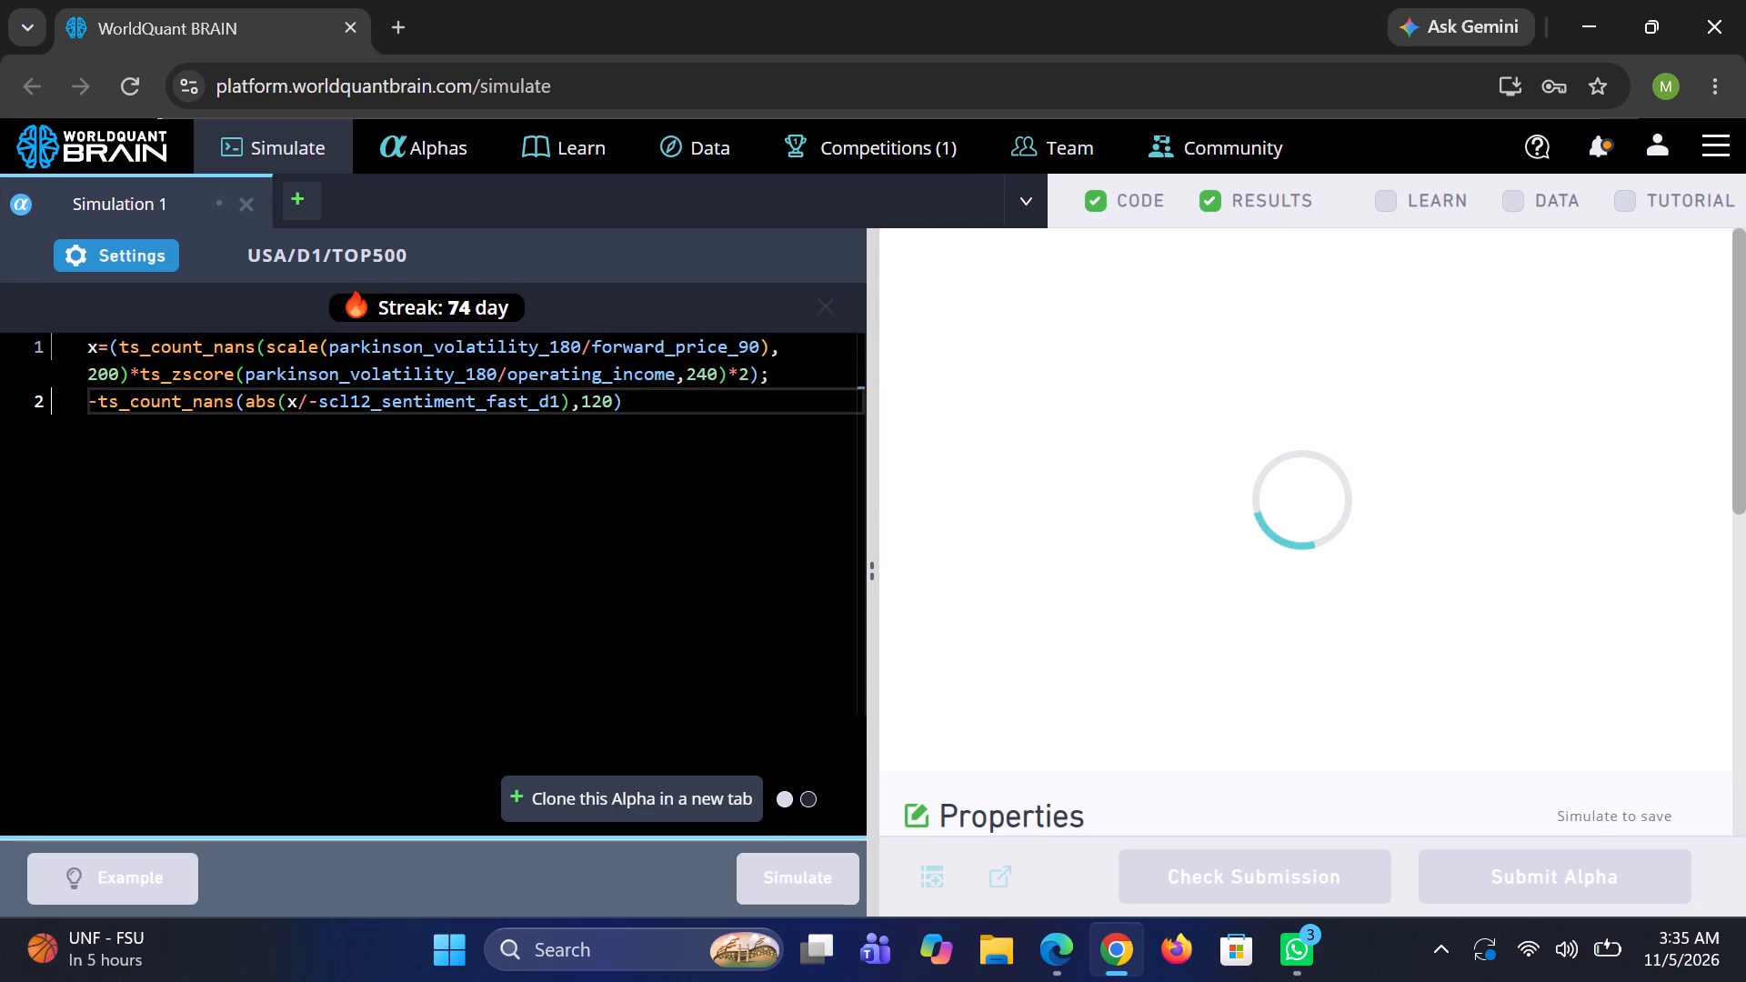
# In a second WorldQuant BRAIN browser tab, simulate the same code with decay 1, truncation 0.01, universe TOP1000 and Industry neutralization.
pyautogui.click(398, 26)
pyautogui.press('w')
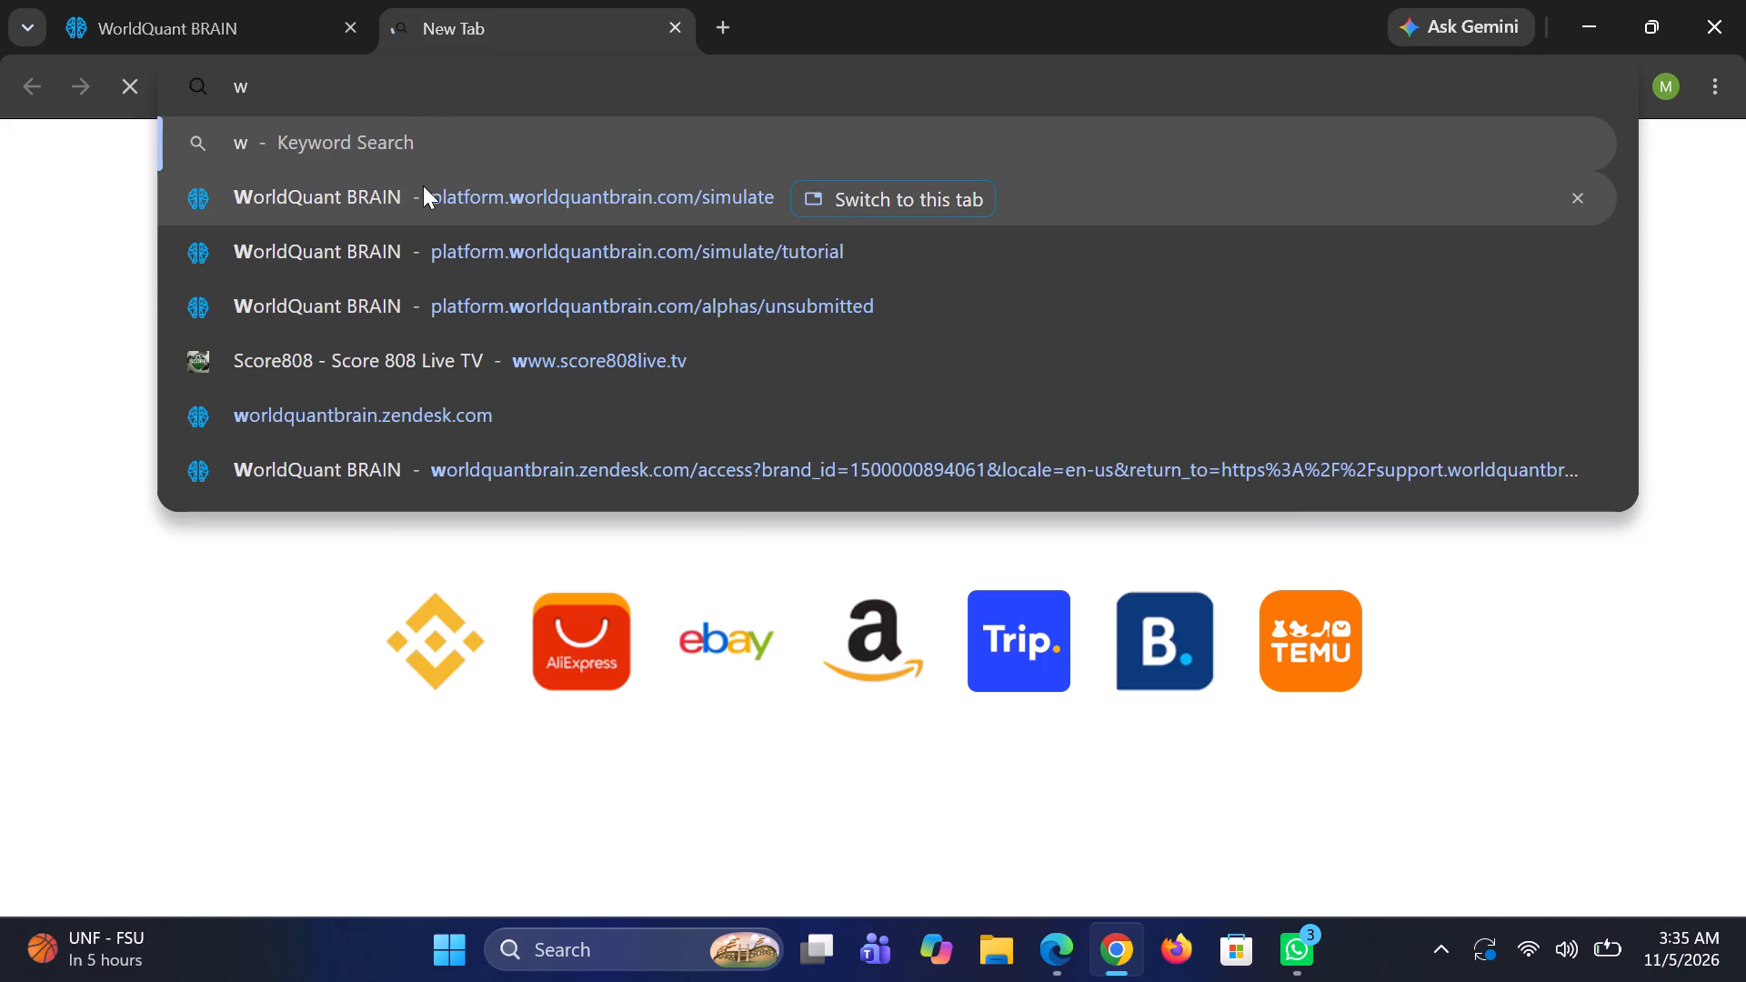
pyautogui.click(420, 198)
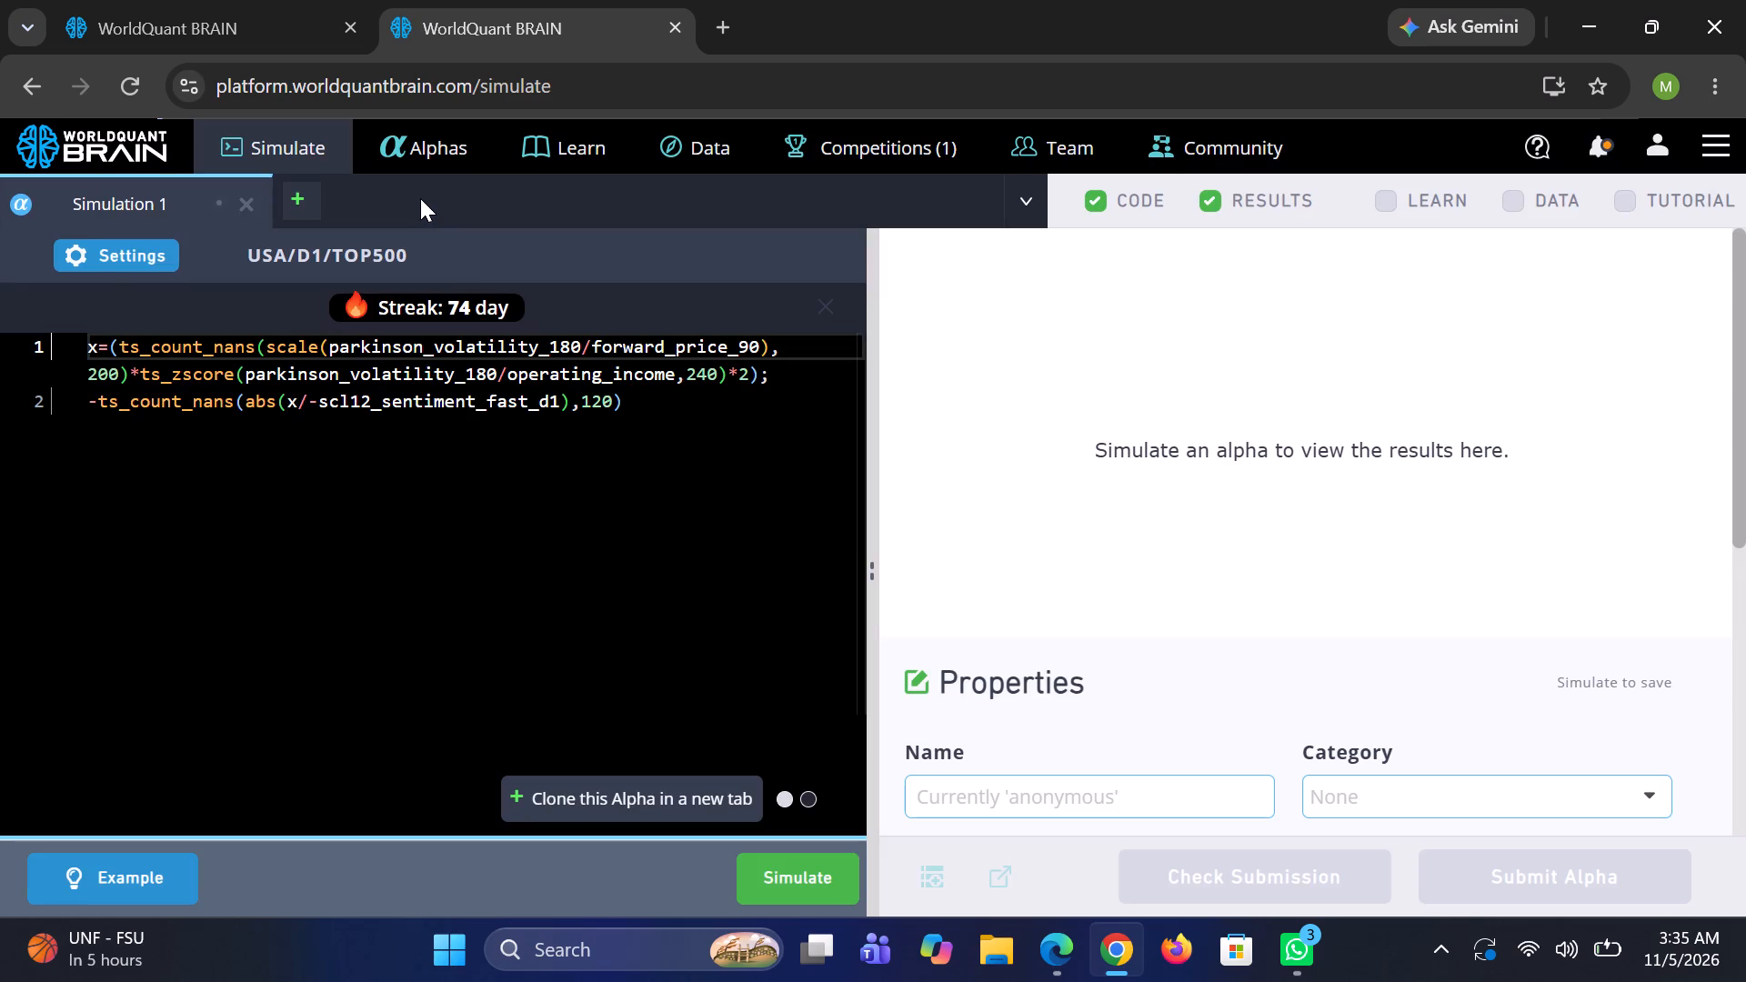
pyautogui.click(130, 256)
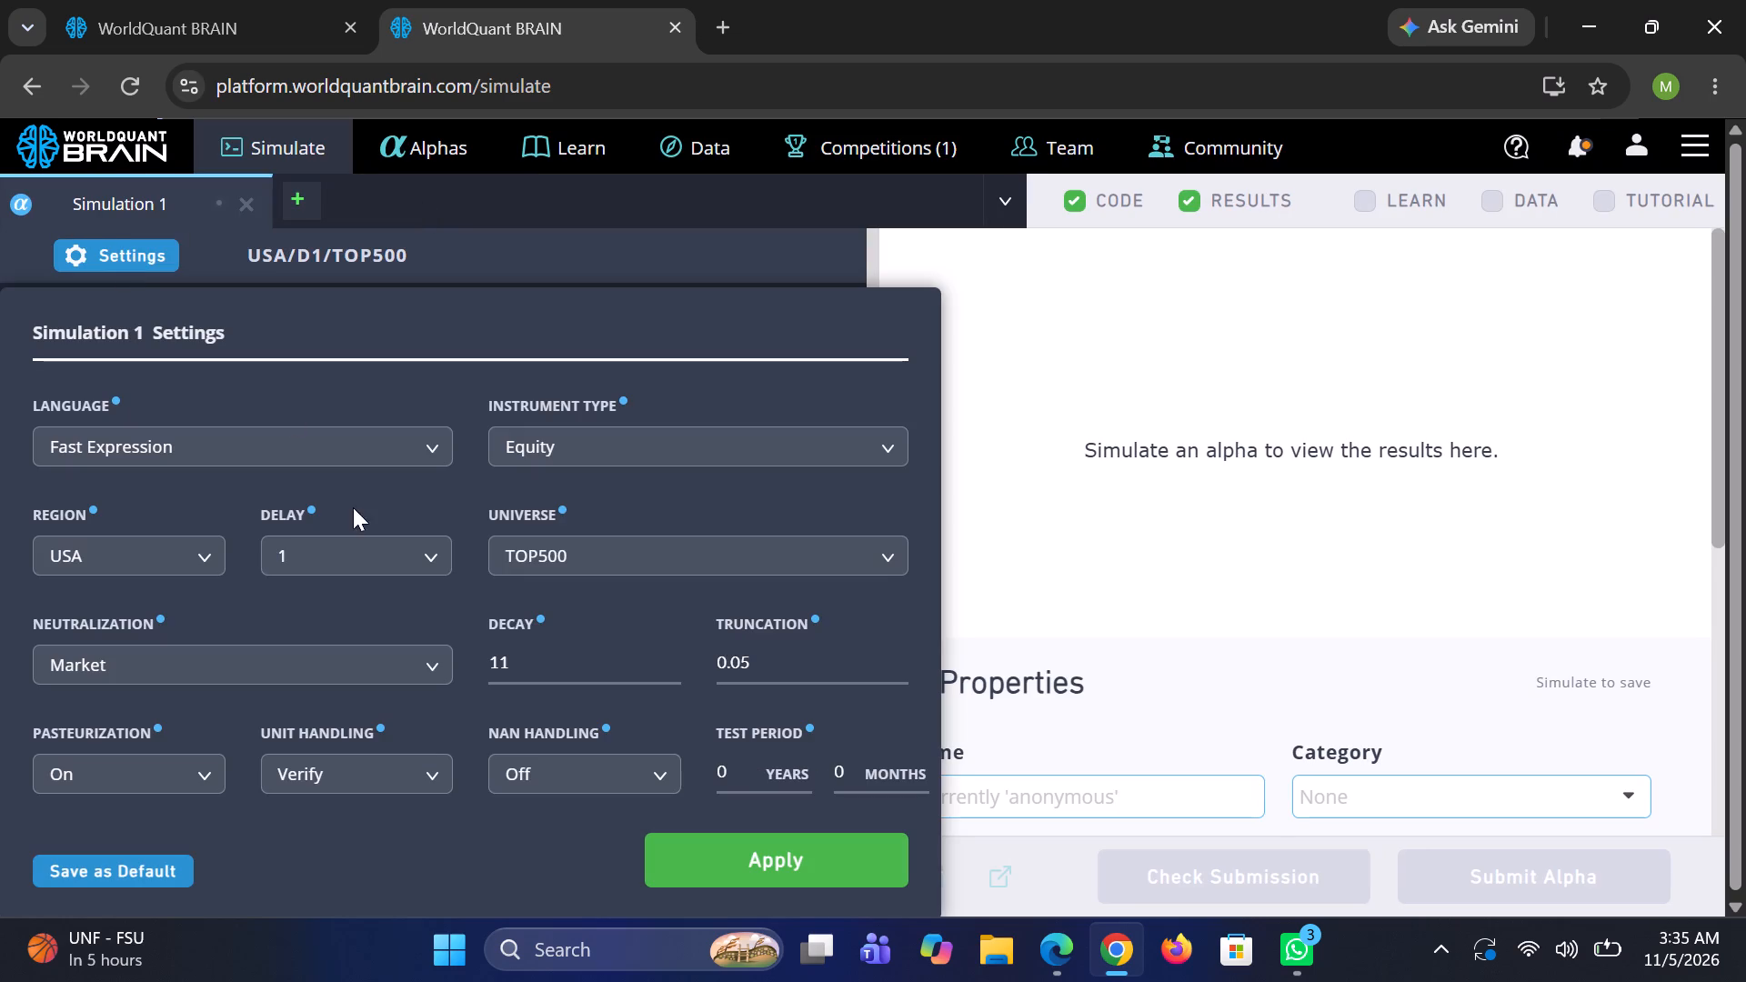
pyautogui.click(564, 656)
pyautogui.press('BackSpace')
pyautogui.click(784, 653)
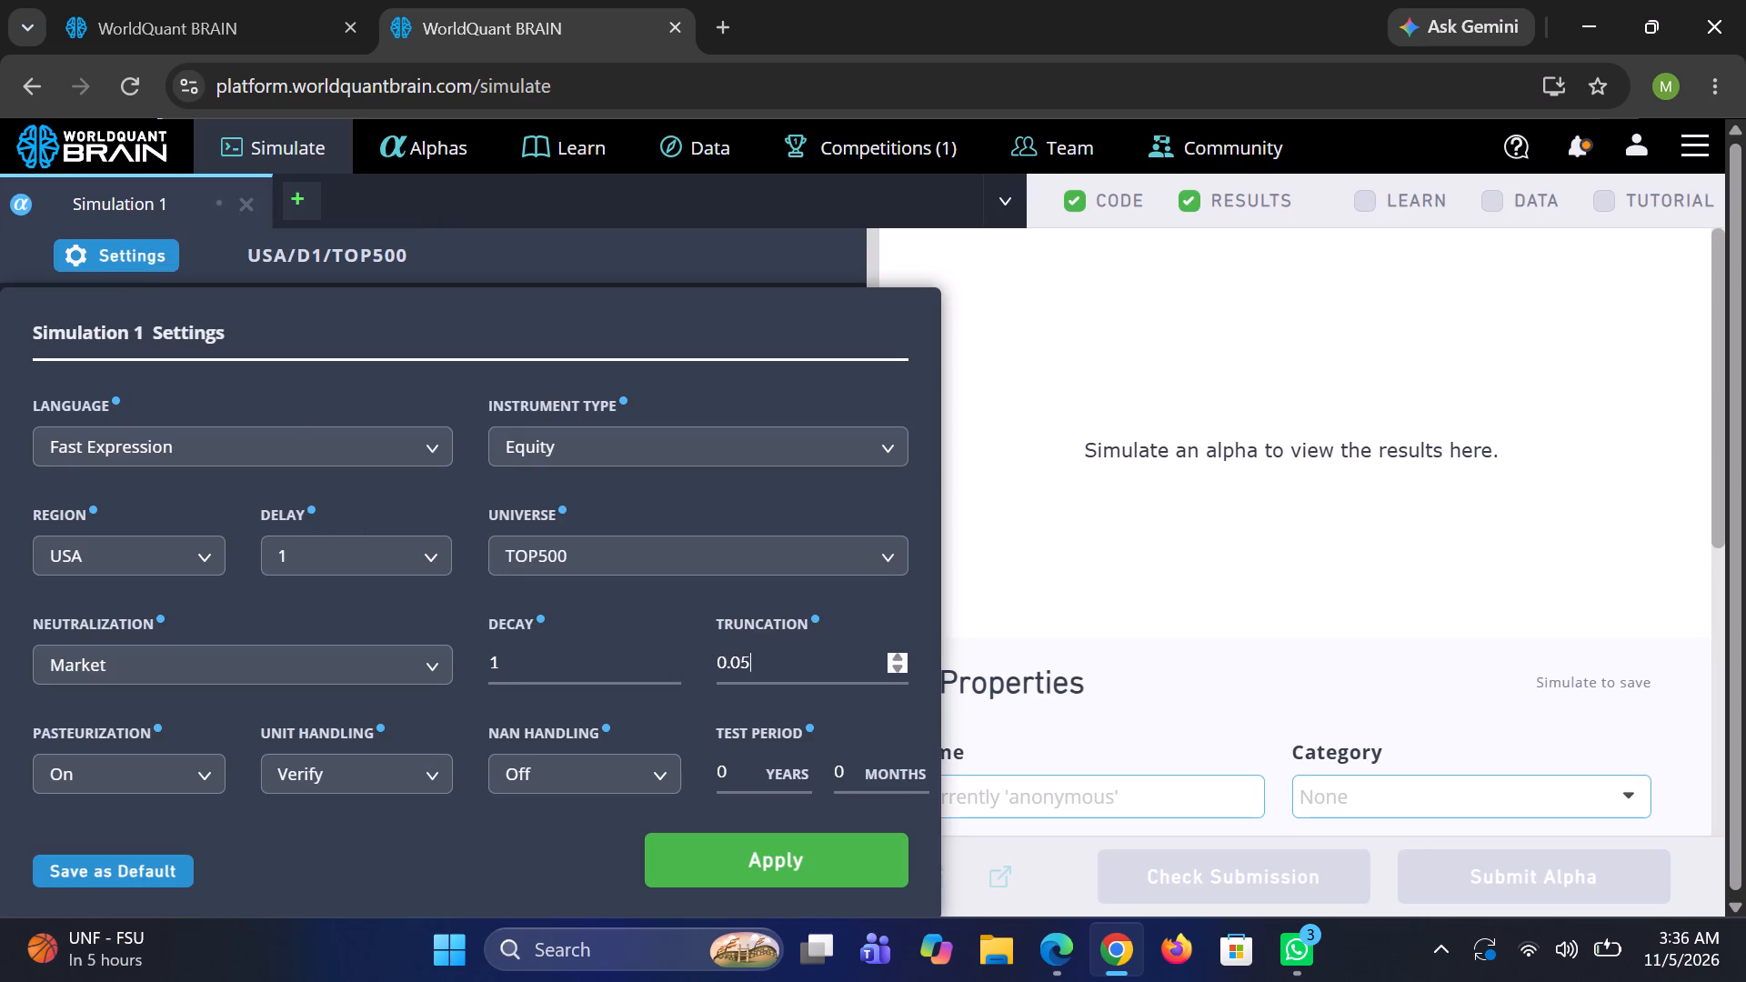
pyautogui.press('BackSpace')
pyautogui.press('1')
pyautogui.click(893, 559)
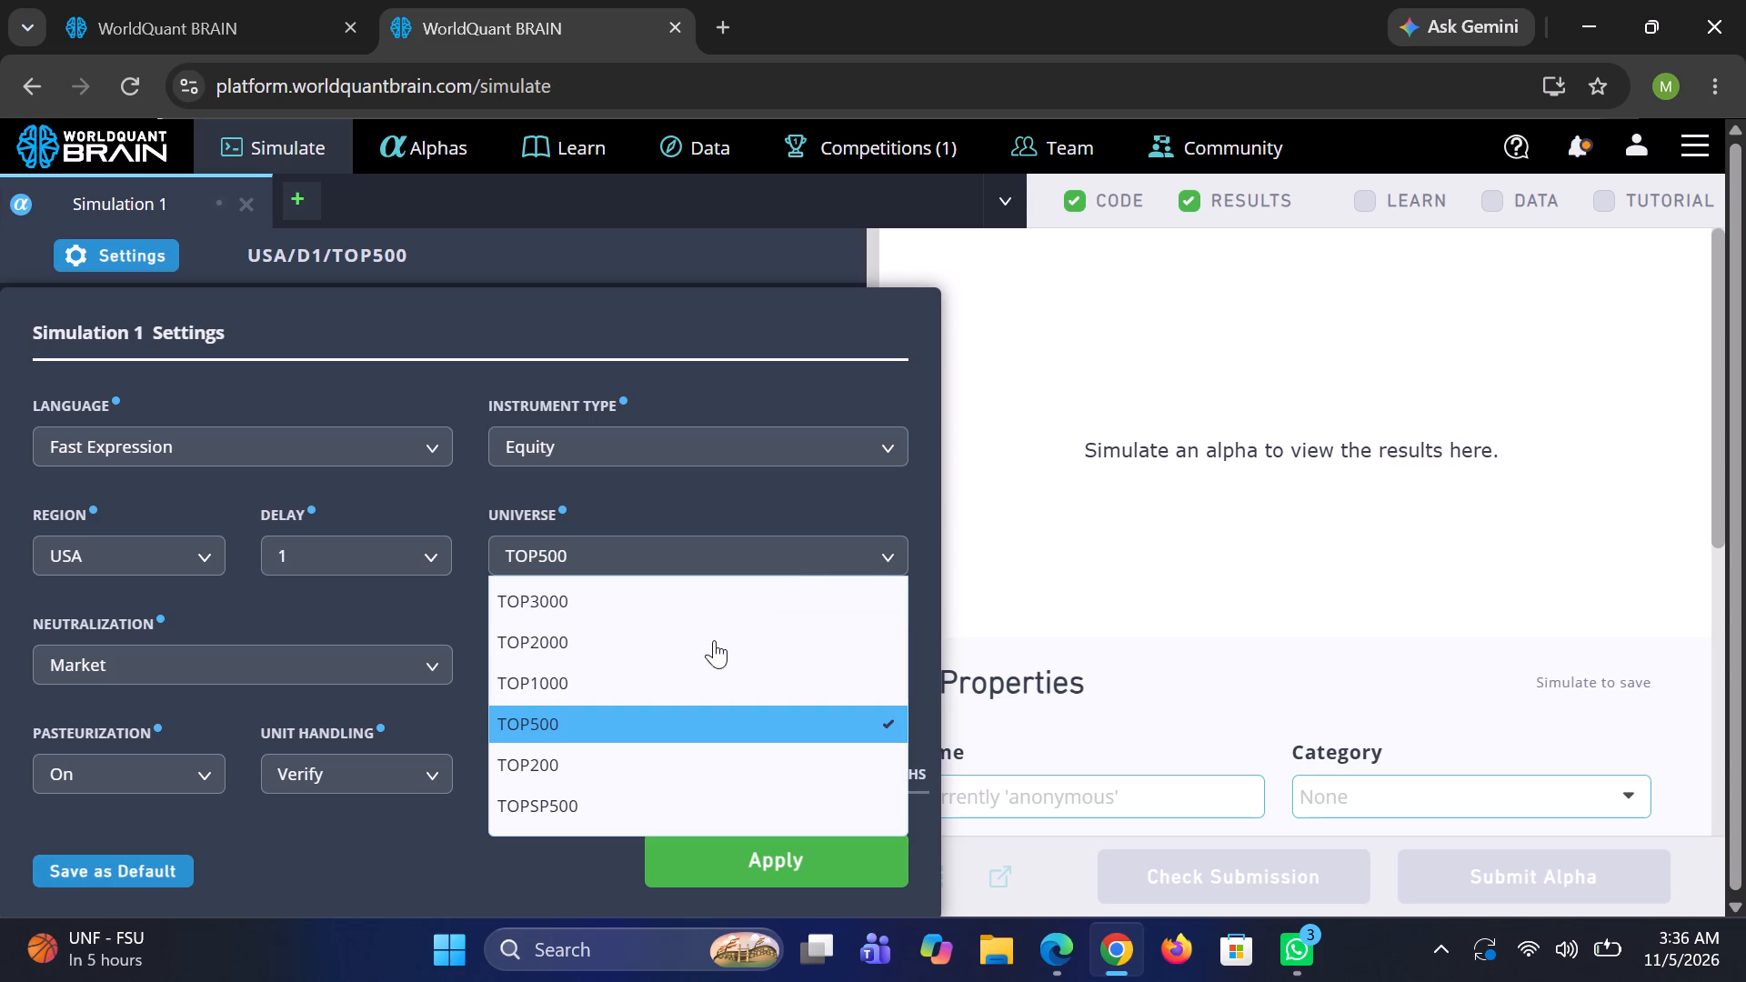
pyautogui.click(684, 688)
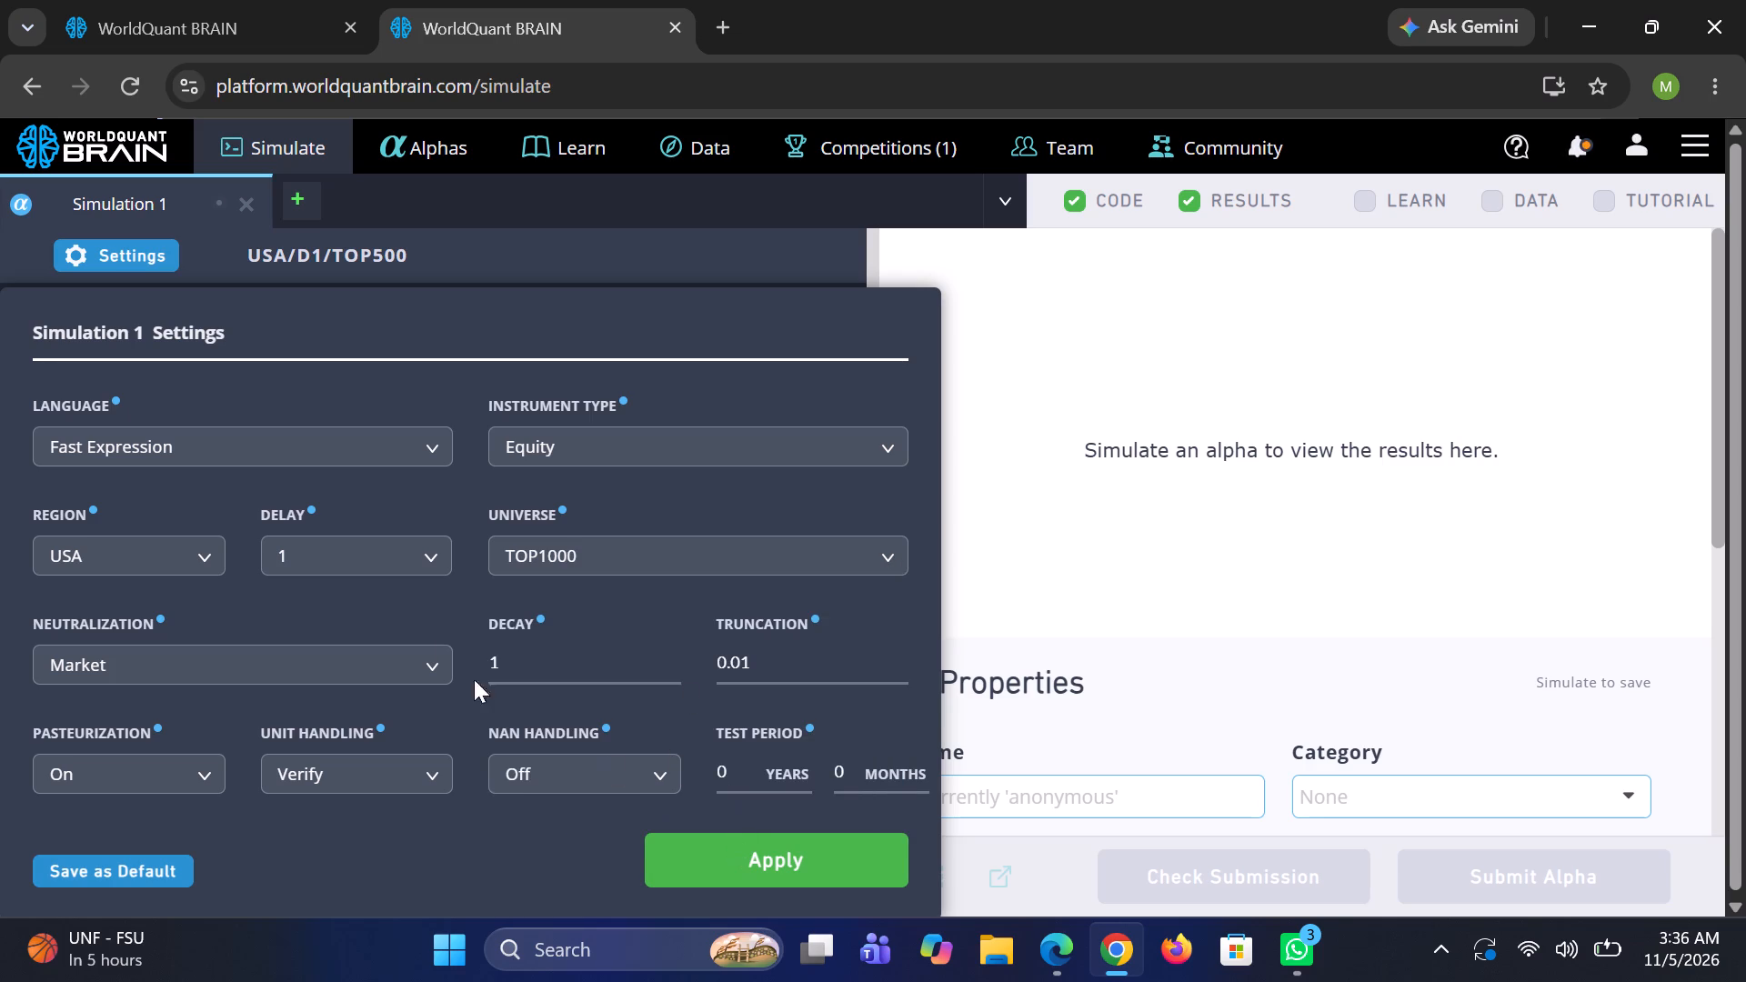
pyautogui.click(430, 658)
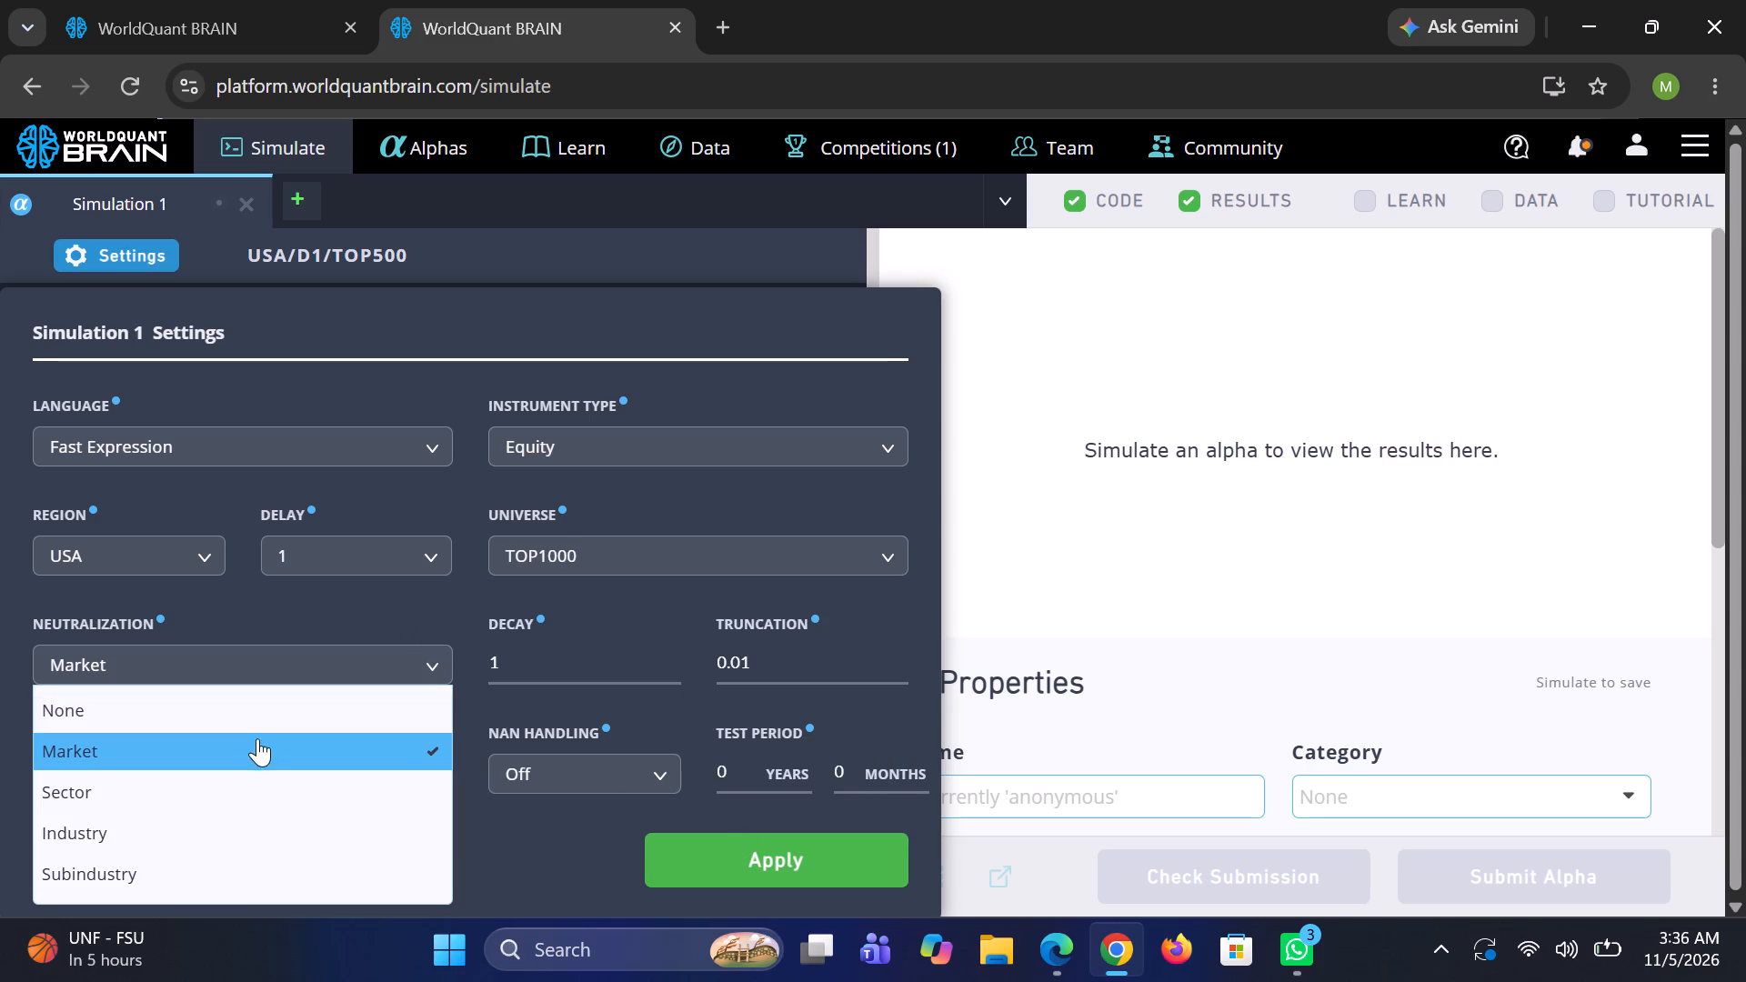
pyautogui.click(248, 843)
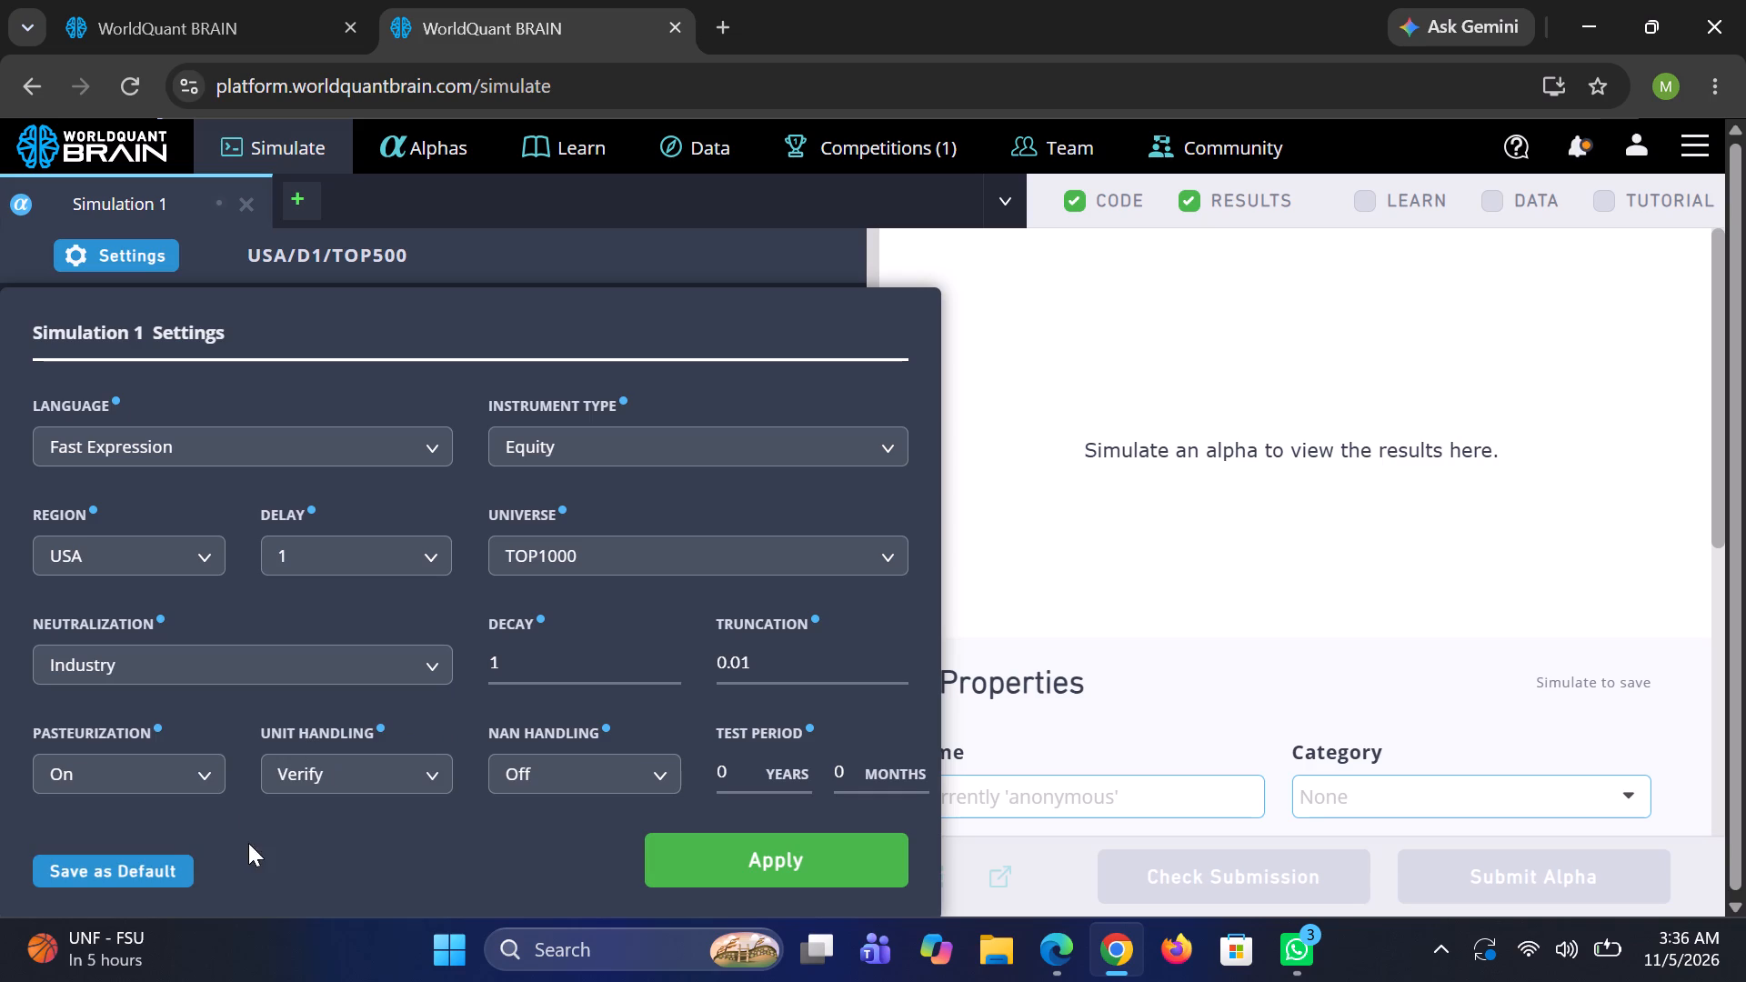
pyautogui.click(758, 852)
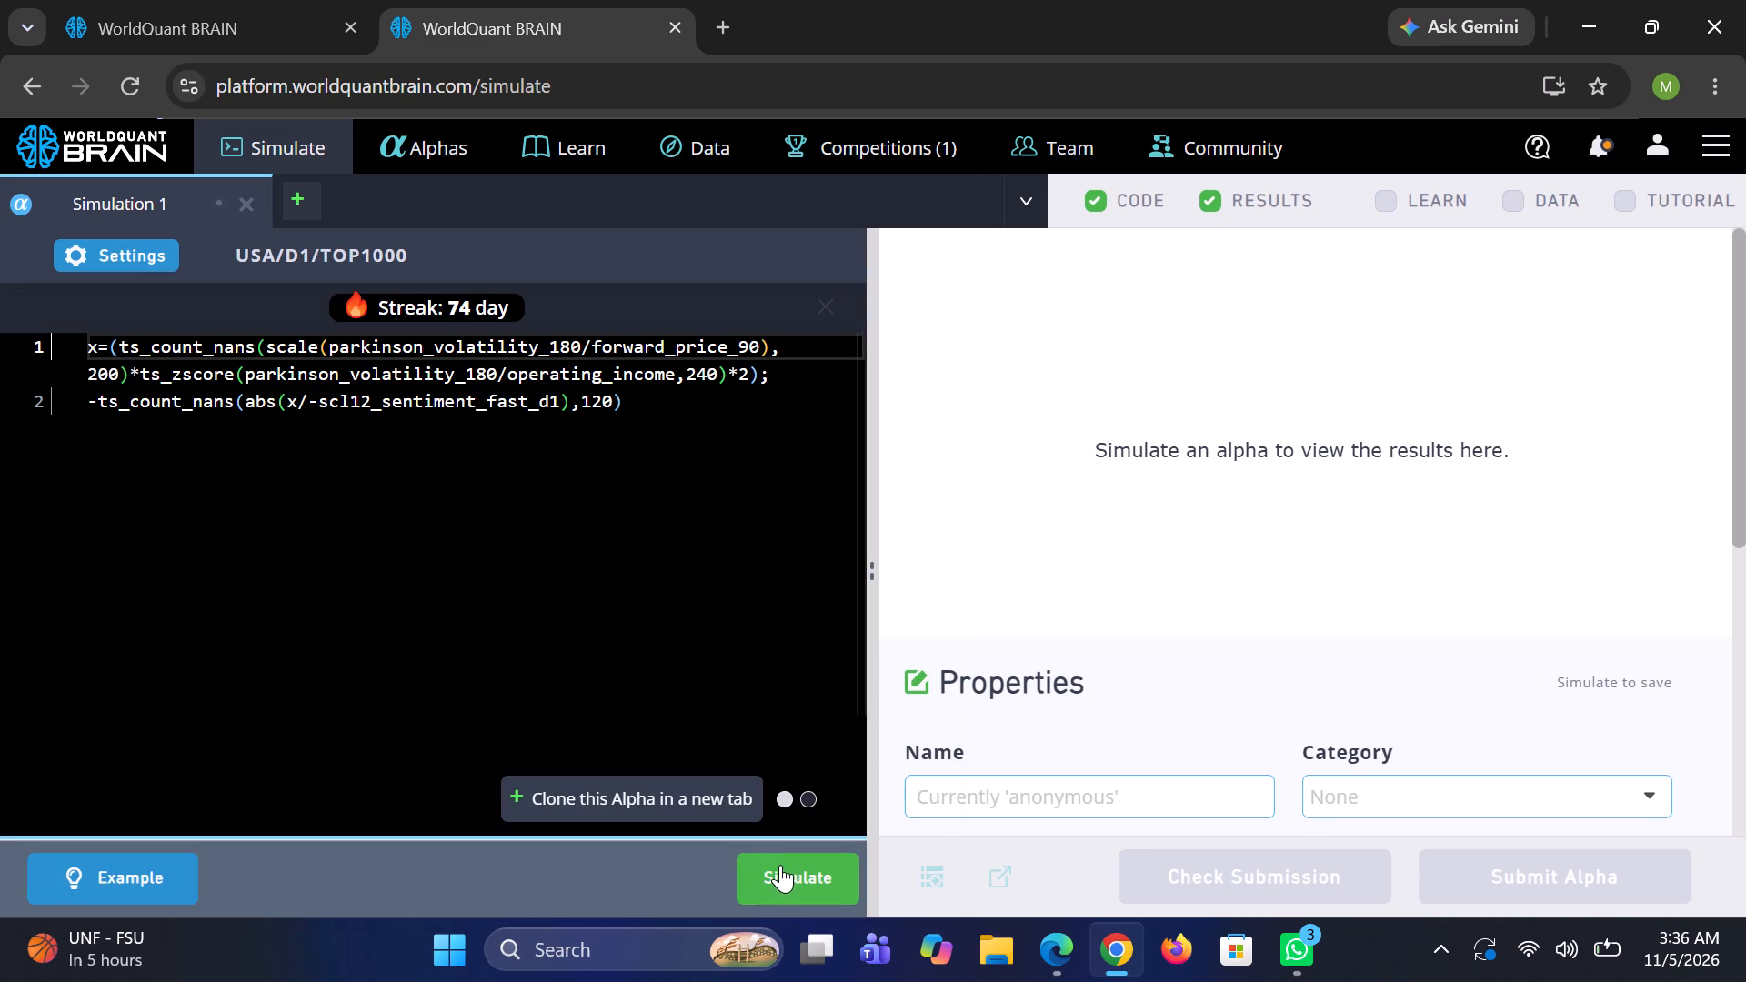
pyautogui.click(781, 866)
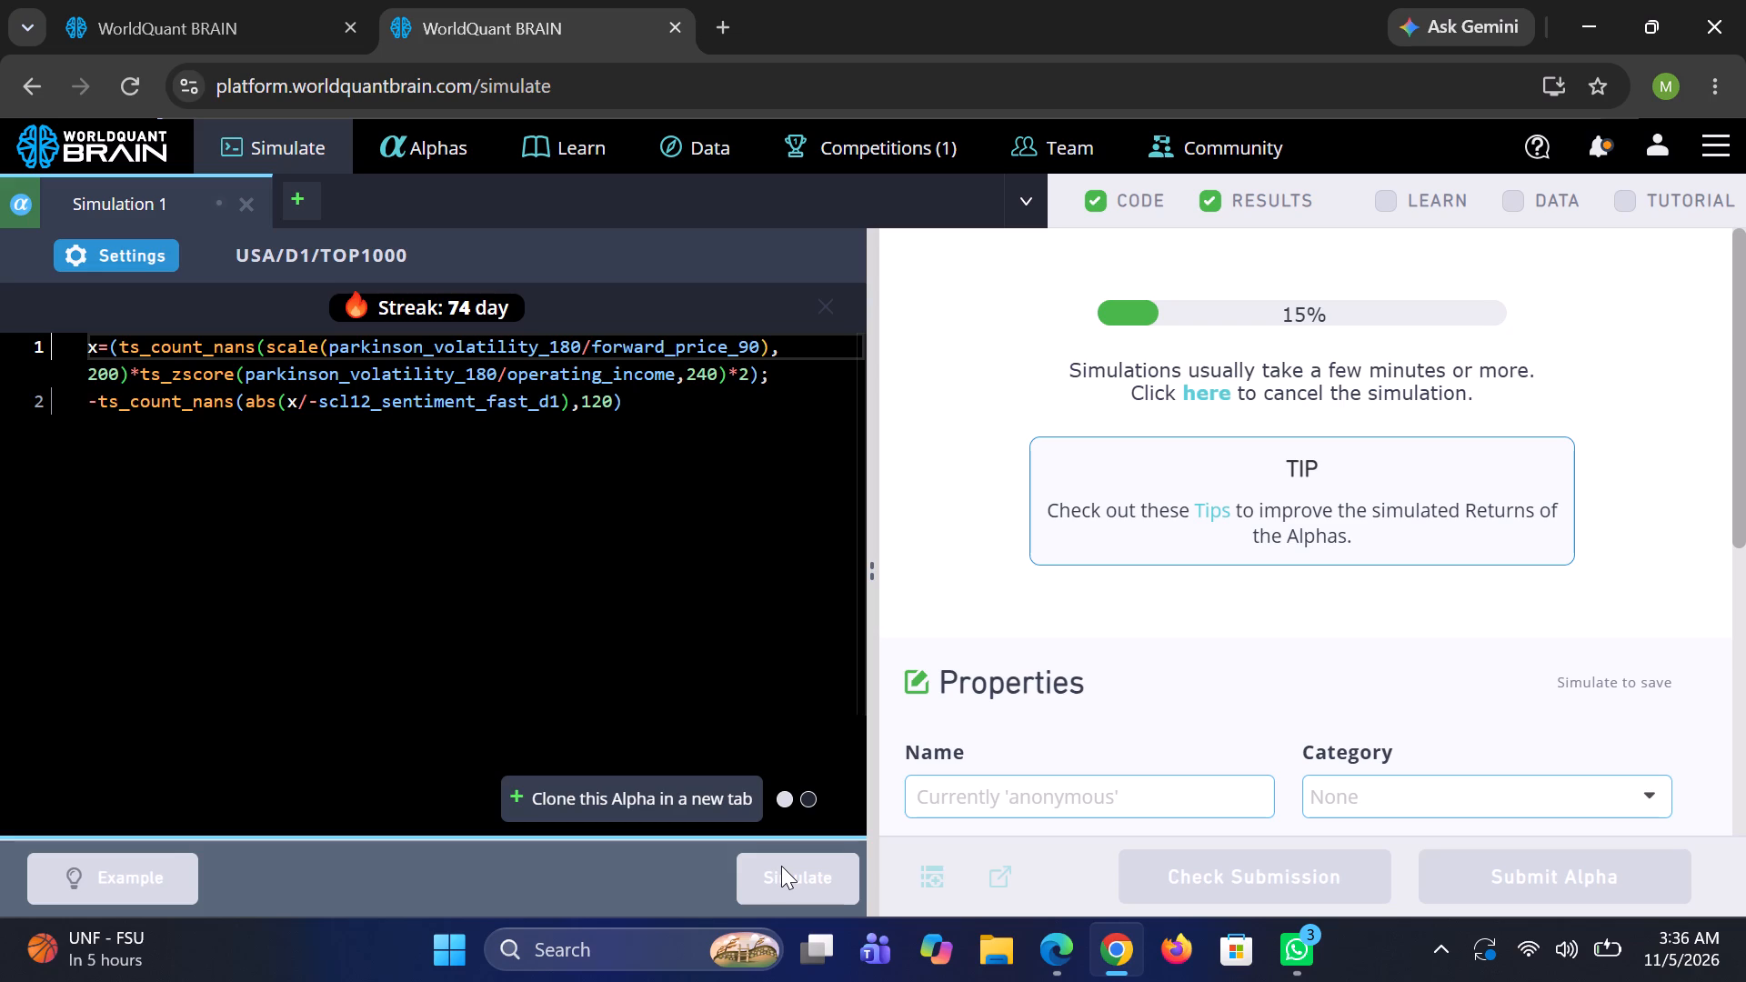
# In a third WorldQuant BRAIN browser tab, simulate the same code with decay 13, truncation 0.07, universe TOP500 and Market neutralization.
pyautogui.click(720, 36)
pyautogui.press('w')
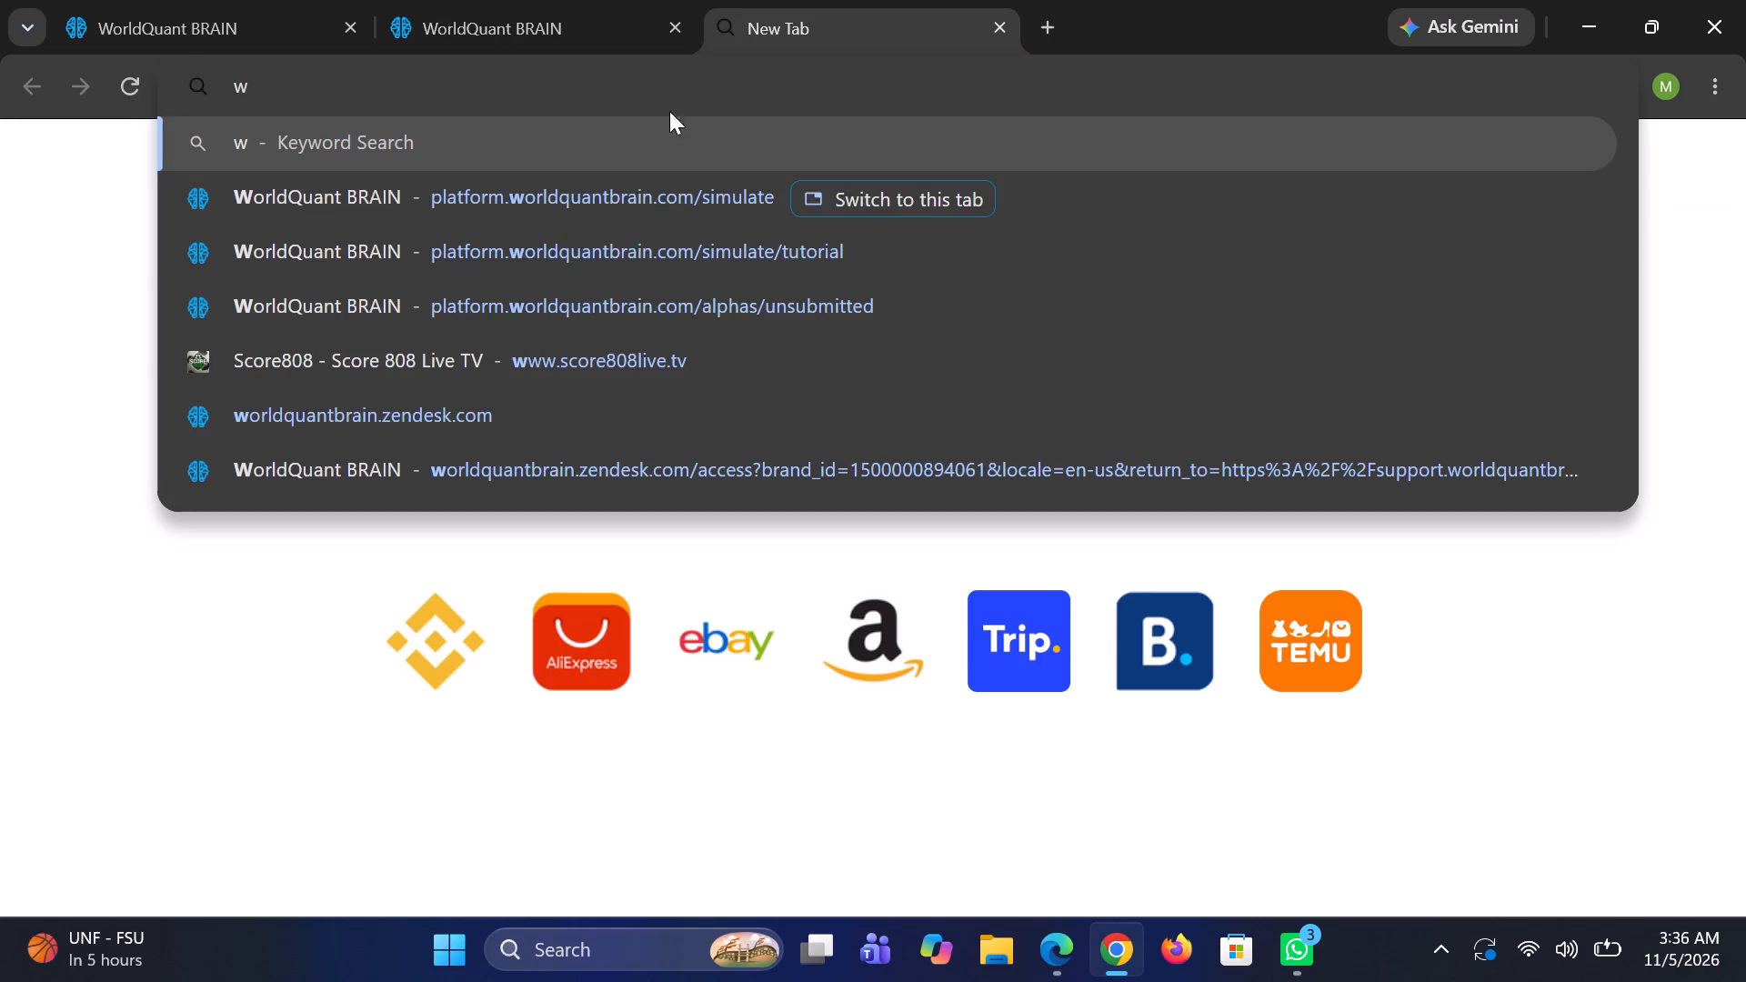
pyautogui.click(497, 193)
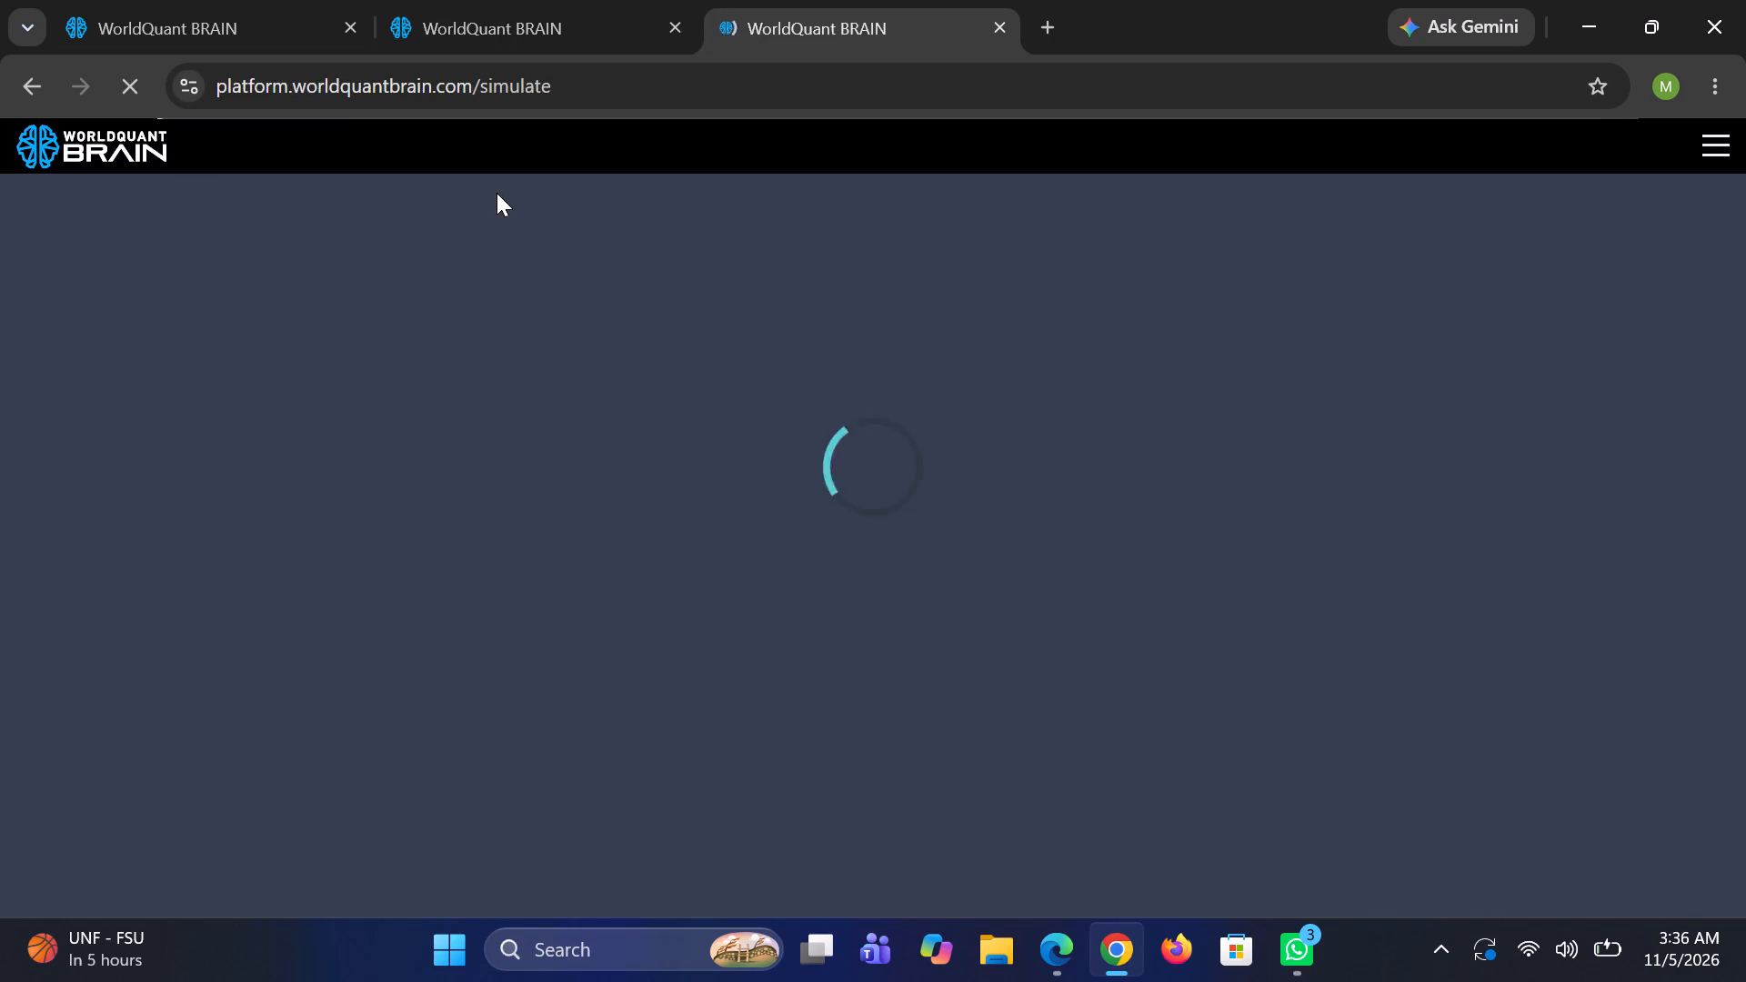
pyautogui.click(497, 193)
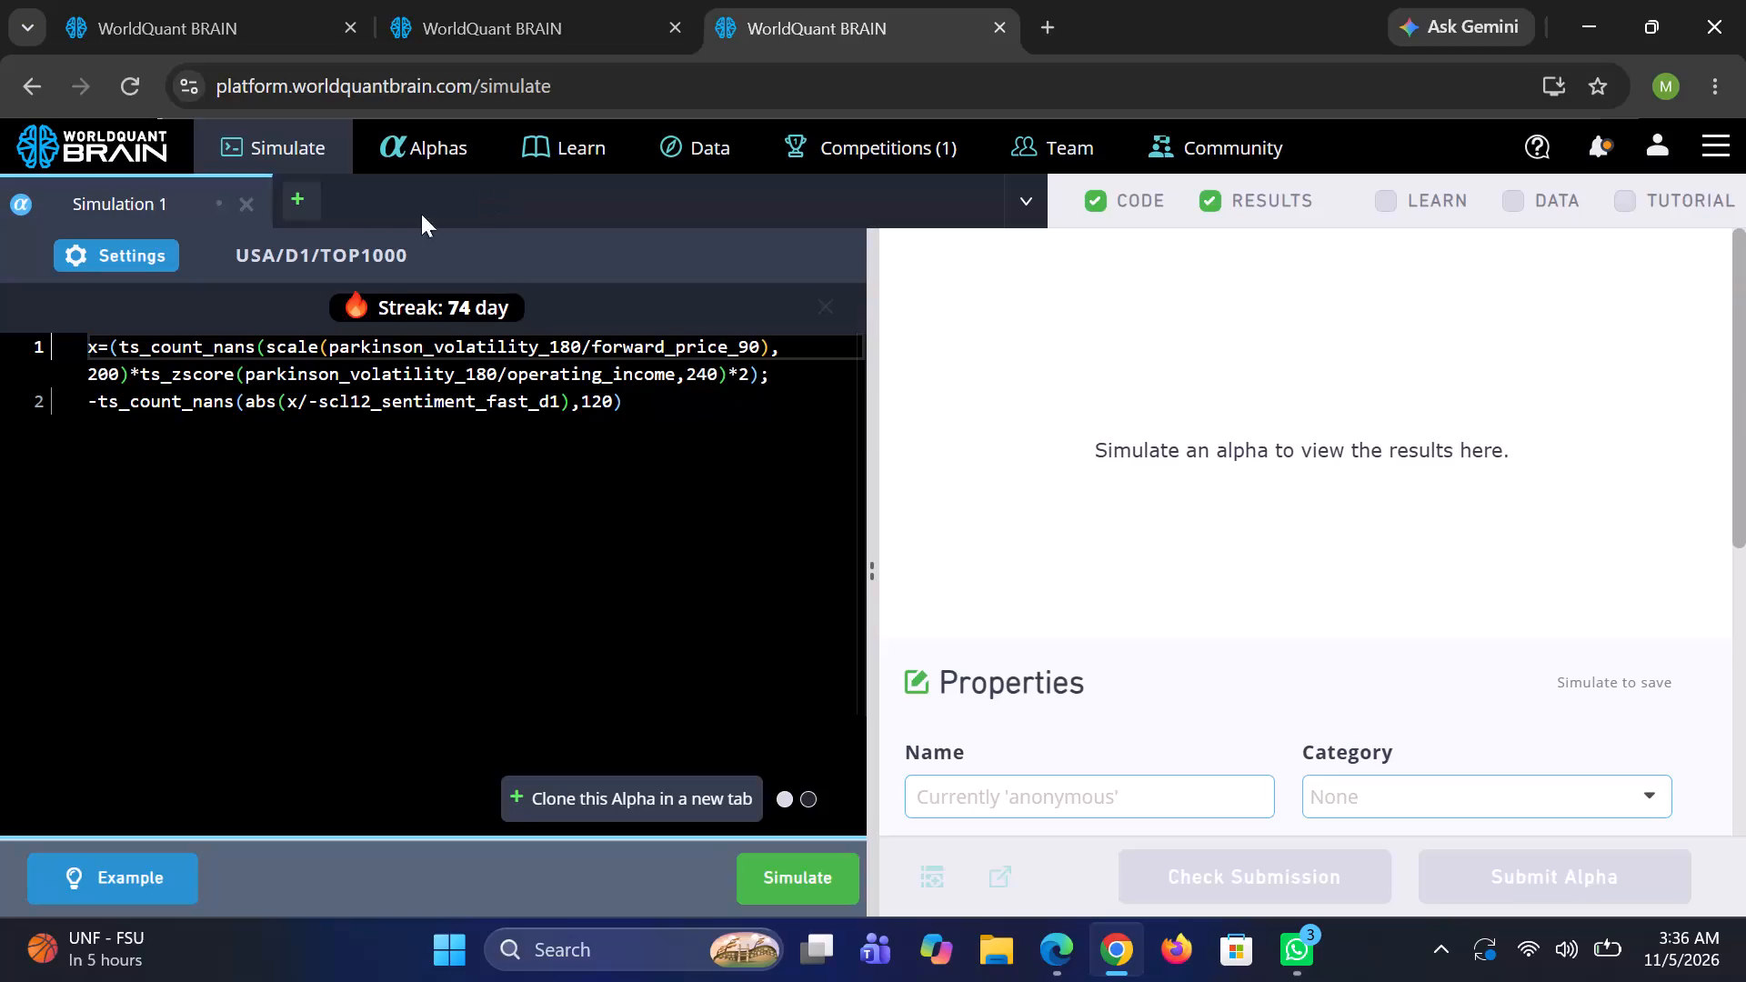
pyautogui.click(140, 247)
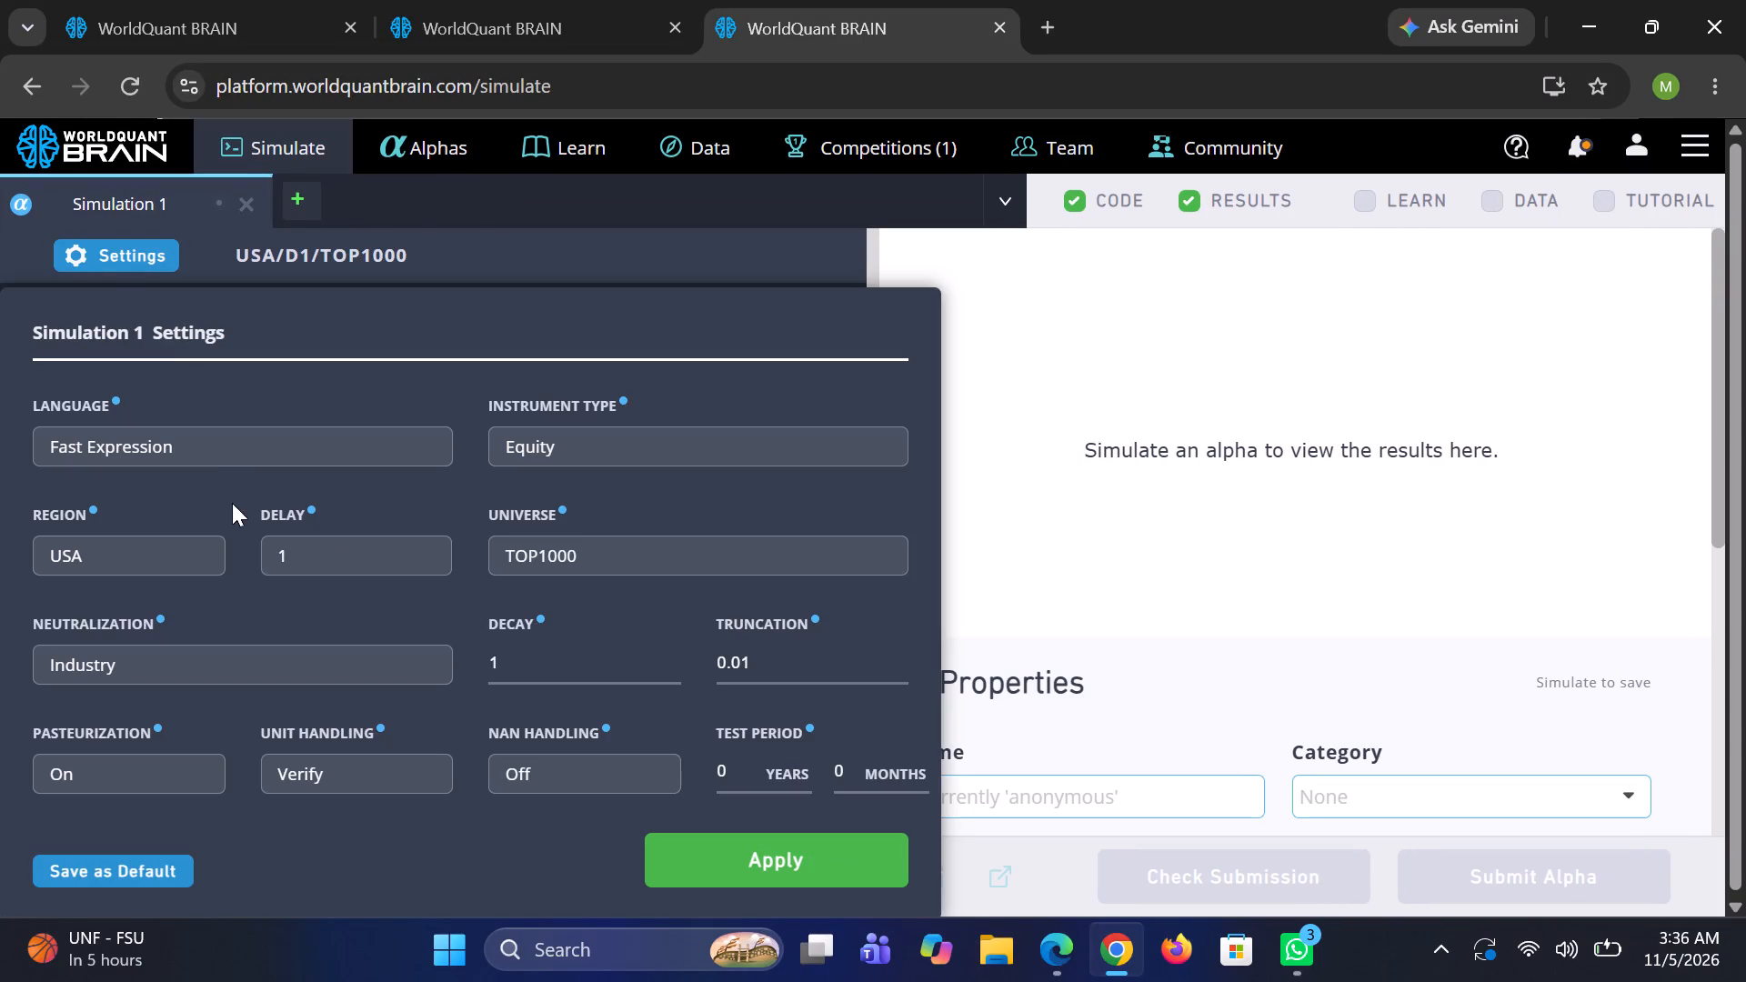
pyautogui.click(570, 677)
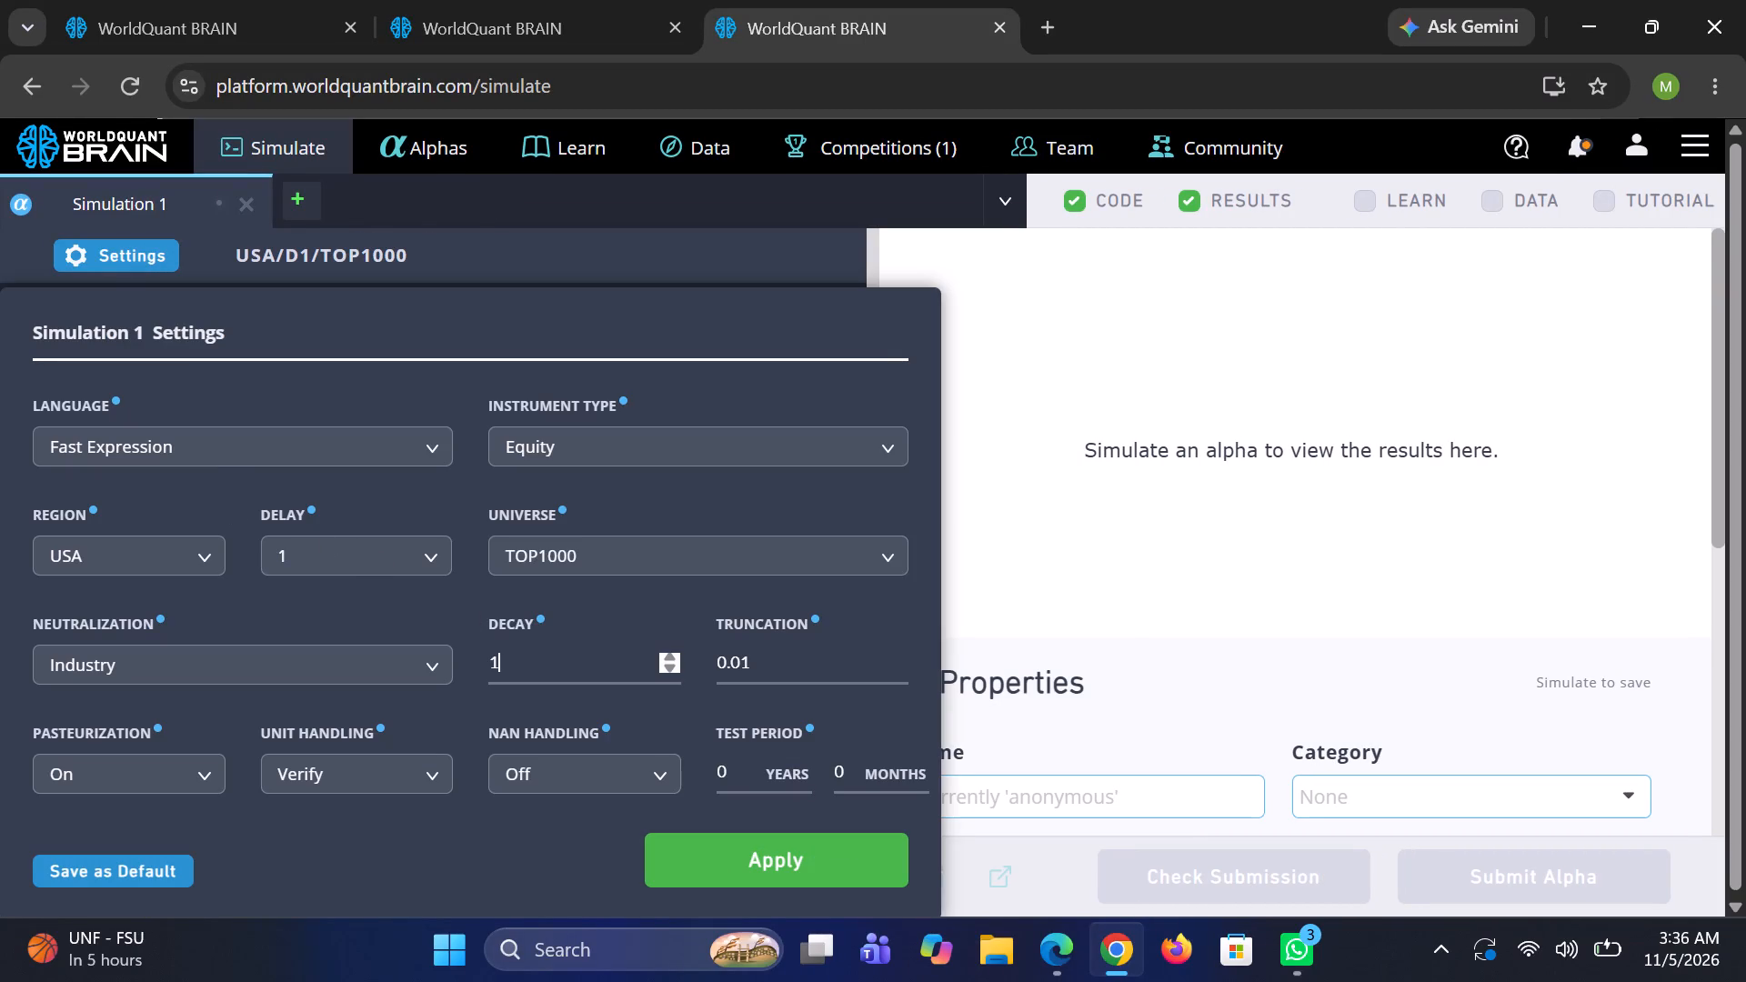
pyautogui.press('3')
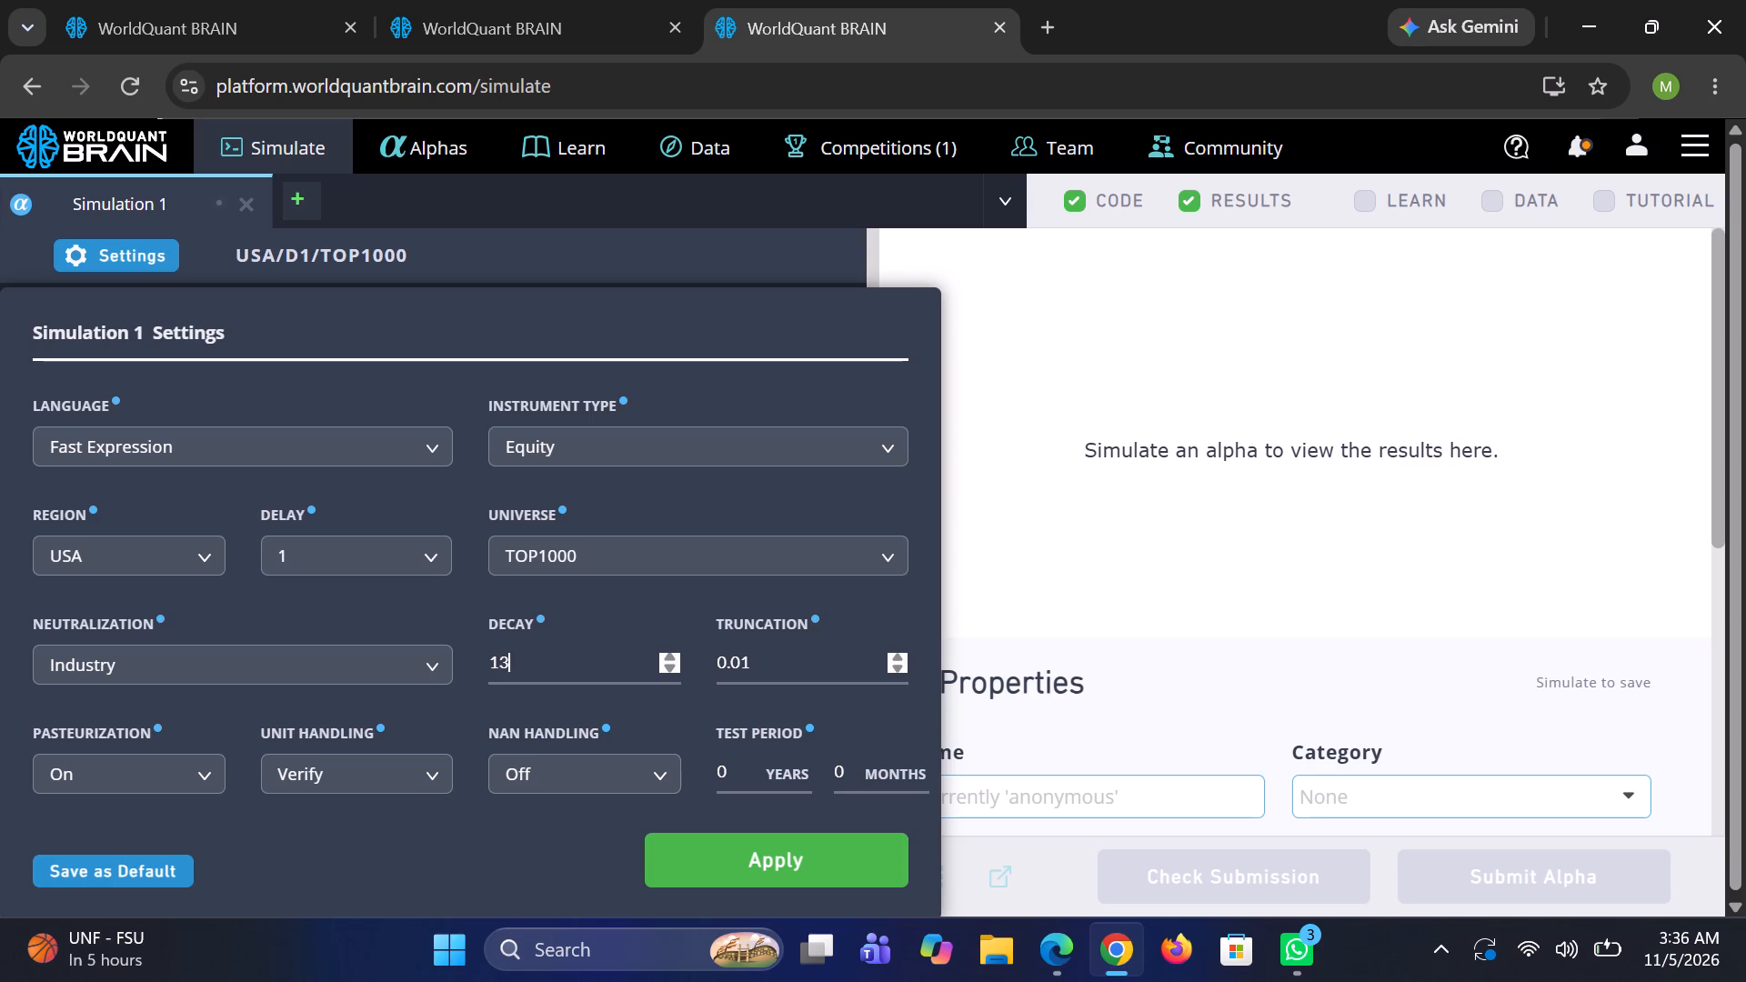
pyautogui.click(788, 661)
pyautogui.press('BackSpace')
pyautogui.press('7')
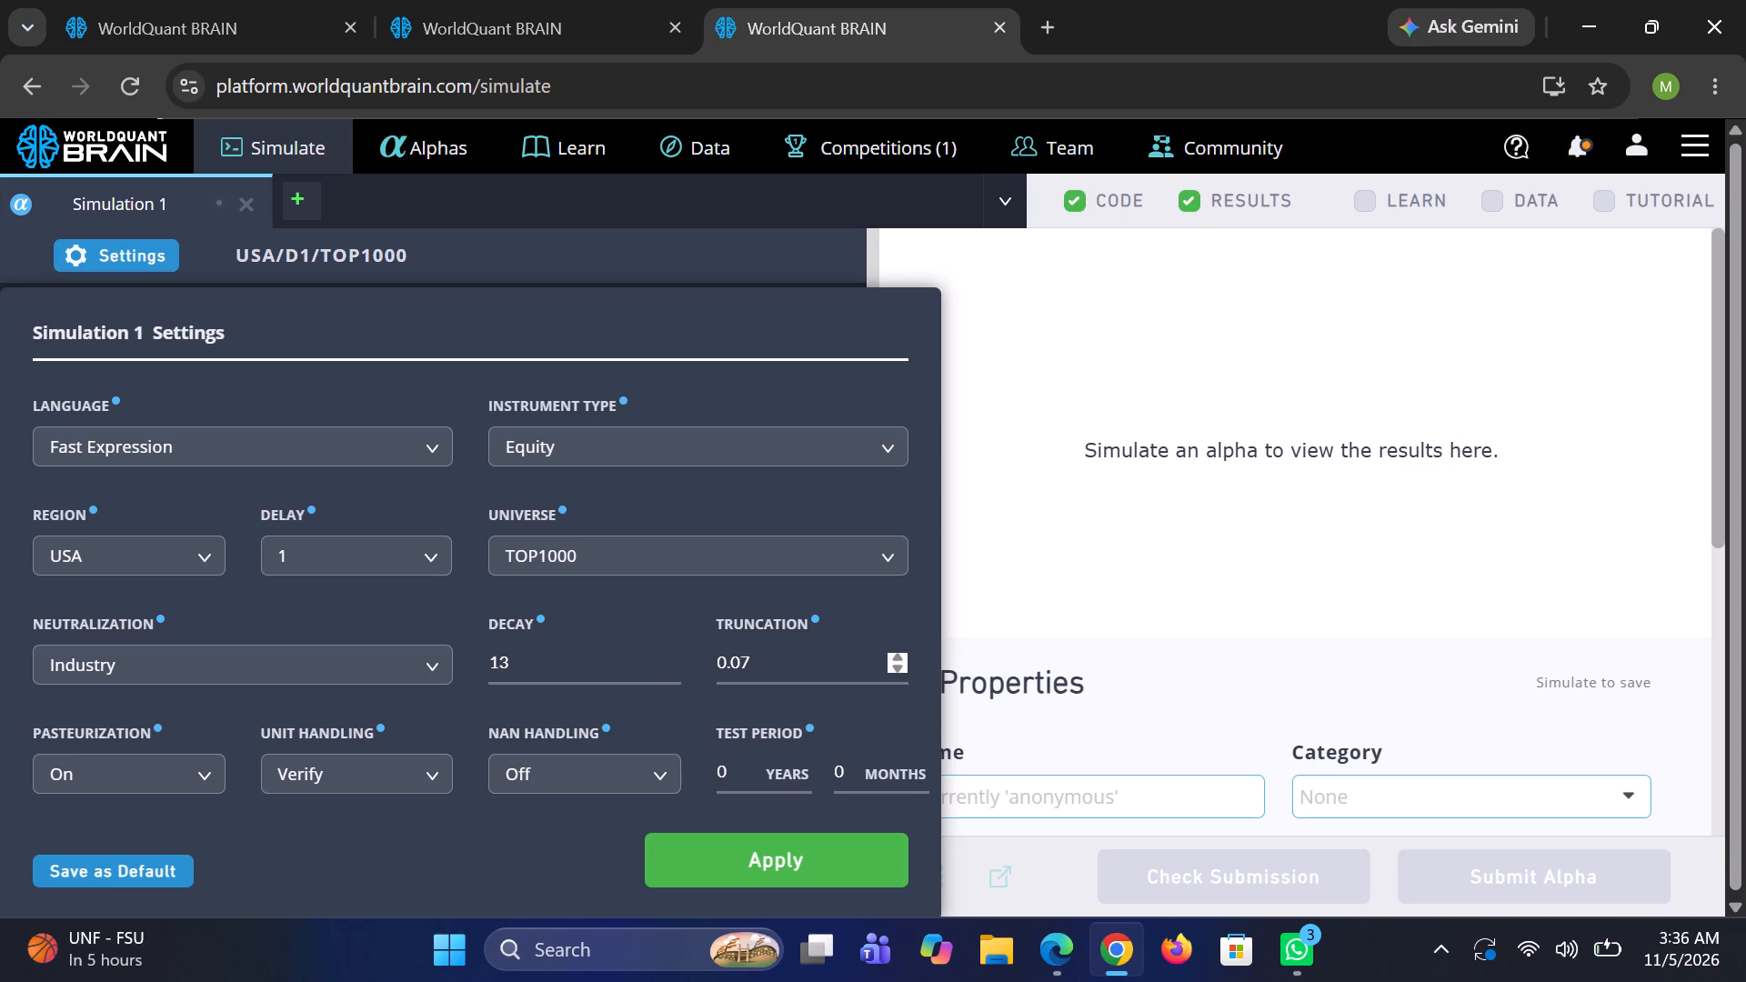
pyautogui.click(887, 561)
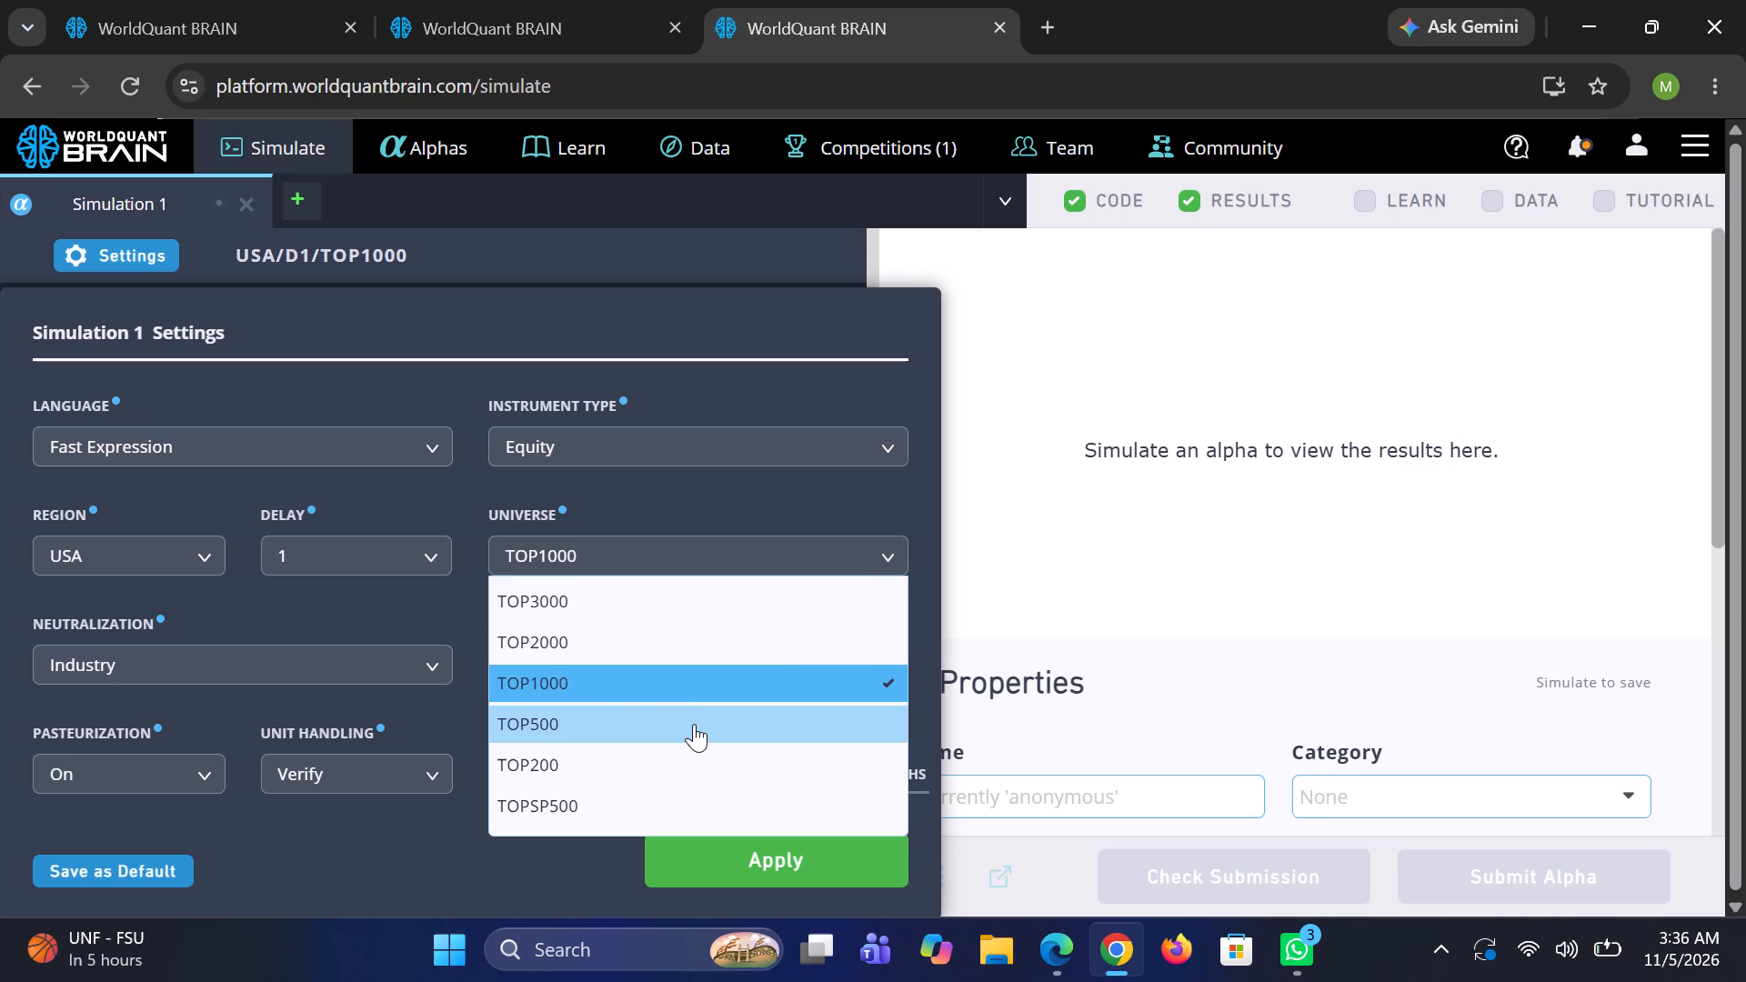
pyautogui.click(686, 733)
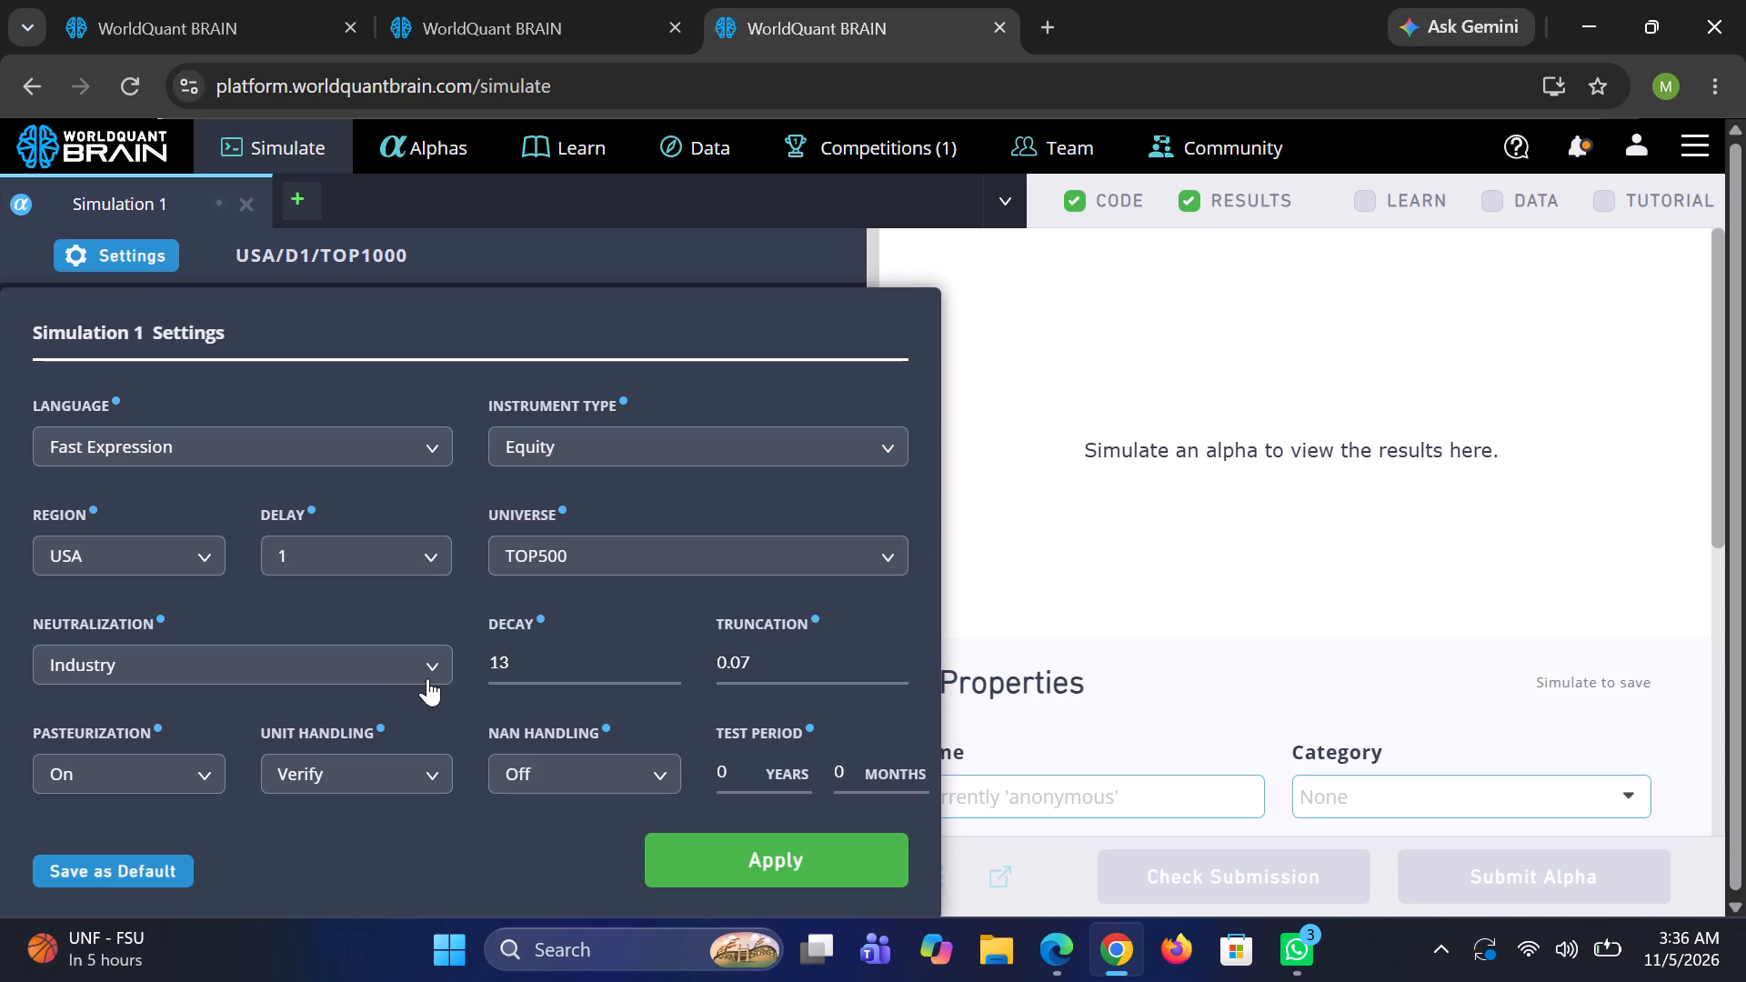
pyautogui.click(428, 678)
pyautogui.click(230, 767)
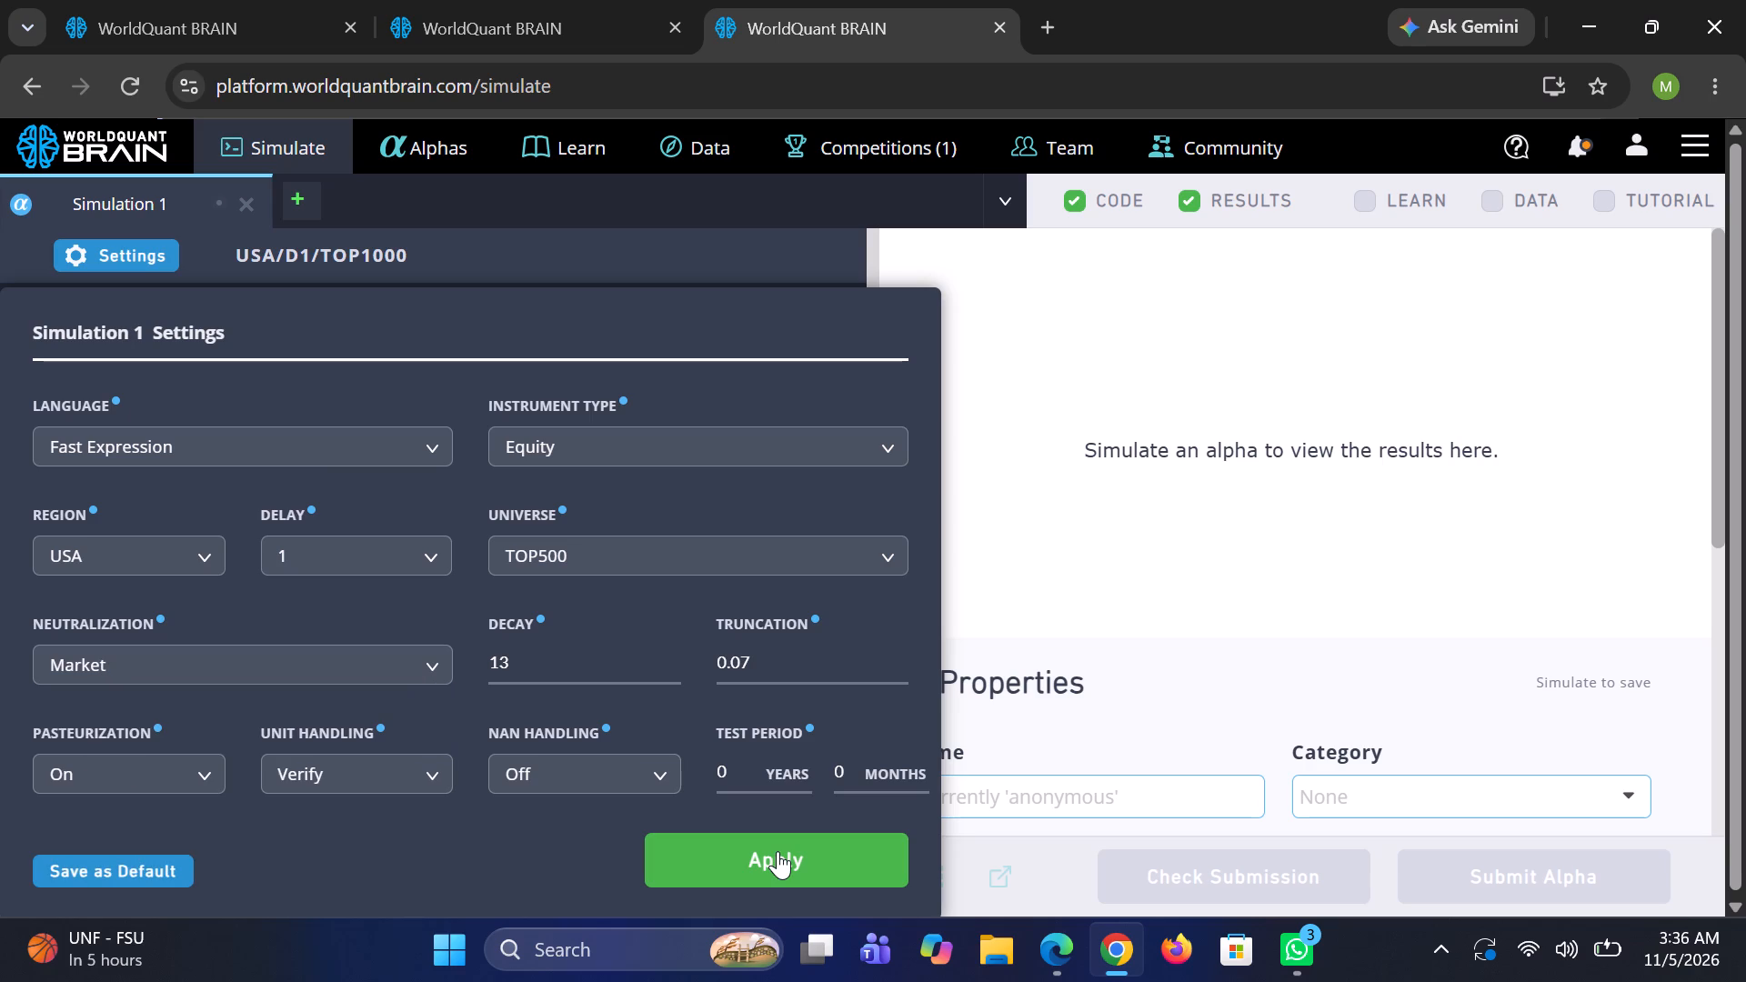
pyautogui.click(778, 851)
pyautogui.click(784, 875)
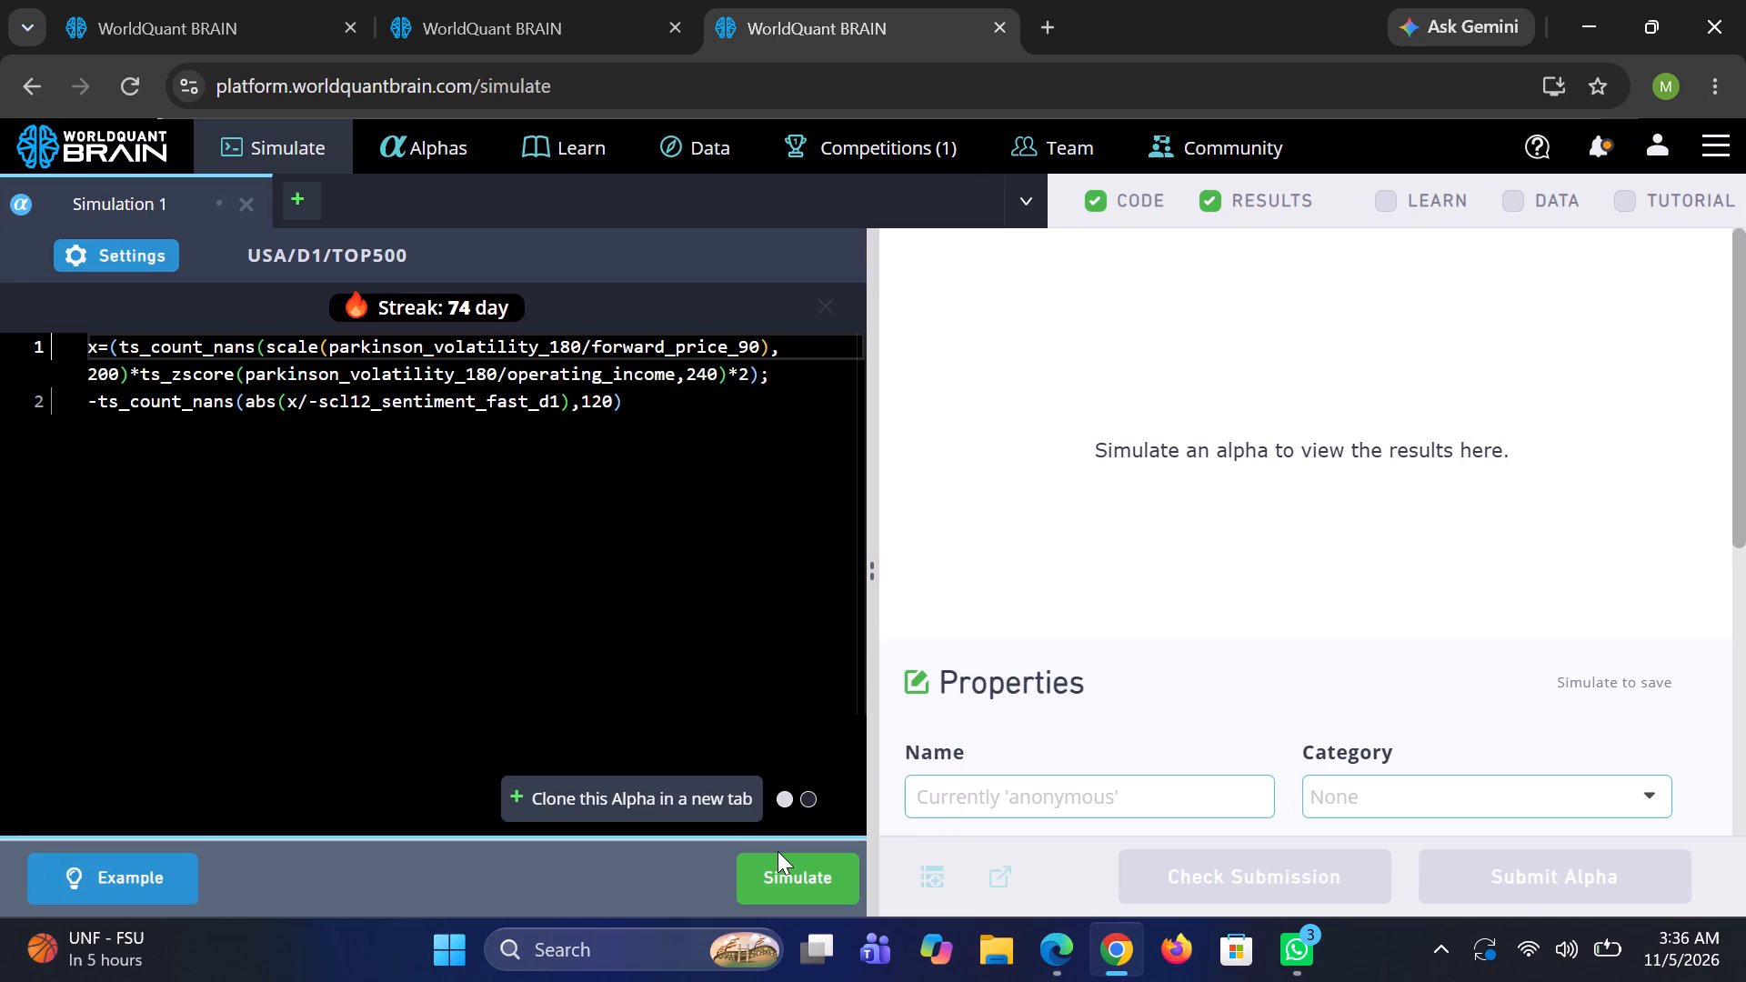
# Check the three browser tabs for simulation progress and submit the alpha simulated with decay 11 in the first tab.
pyautogui.click(226, 11)
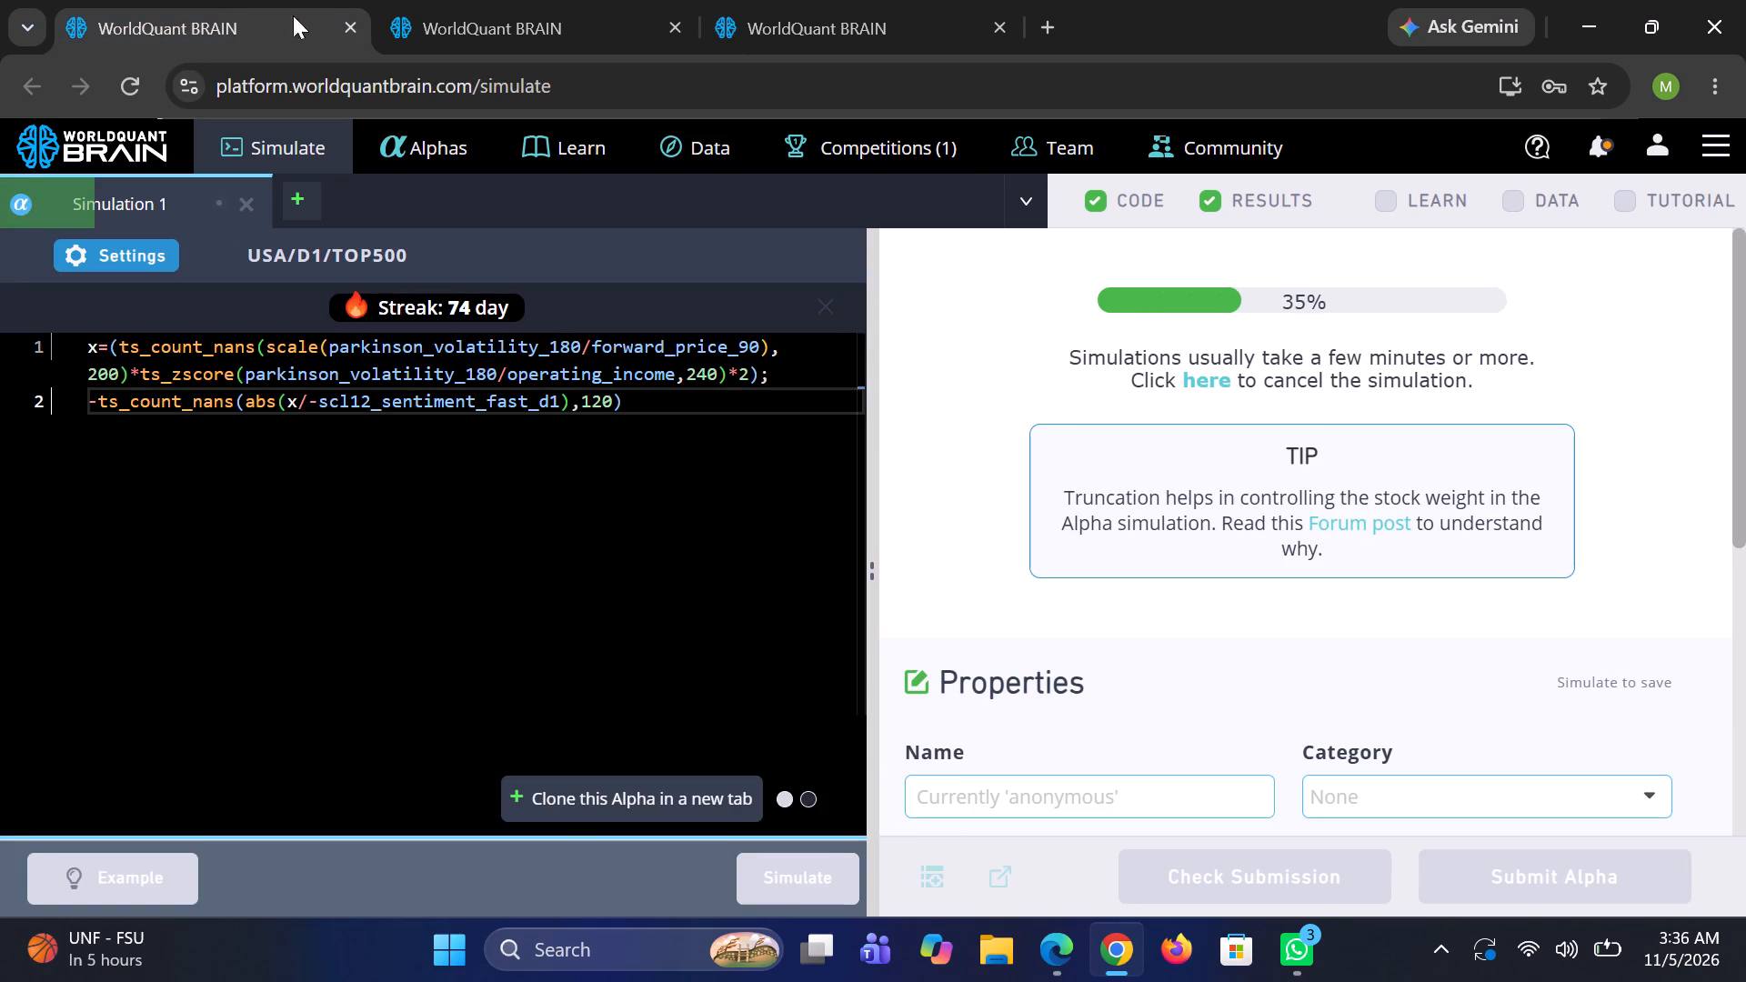
pyautogui.click(520, 12)
pyautogui.click(818, 29)
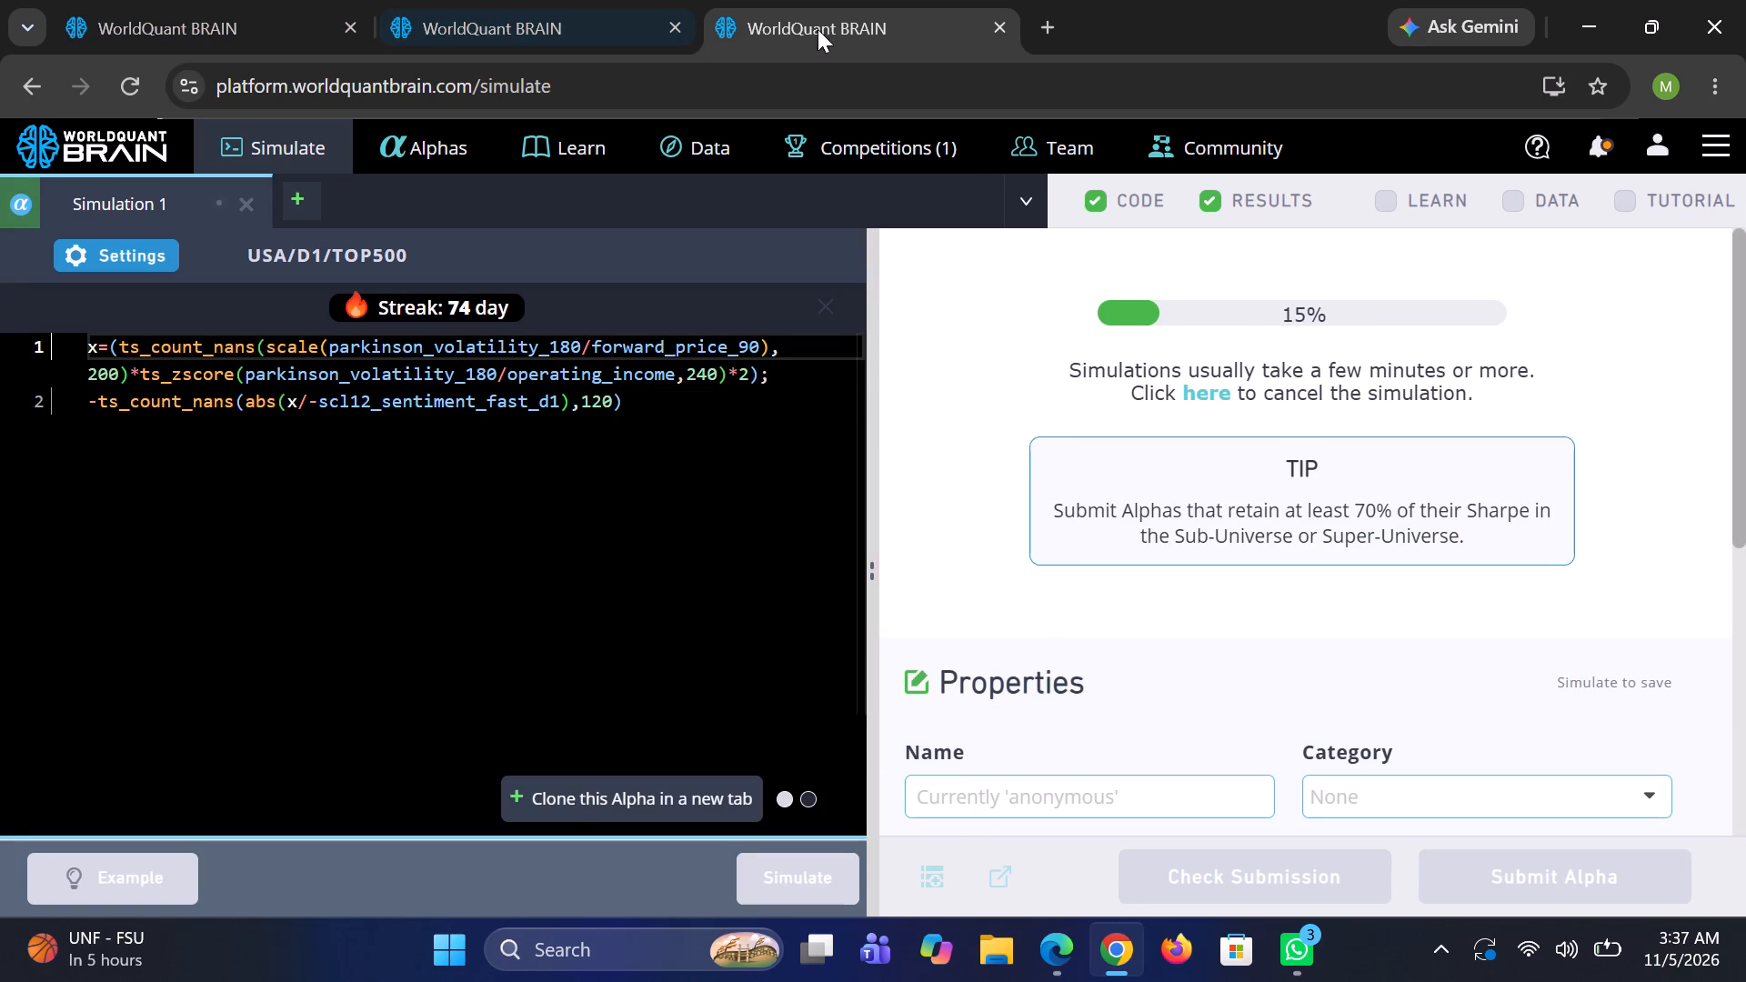
pyautogui.click(223, 27)
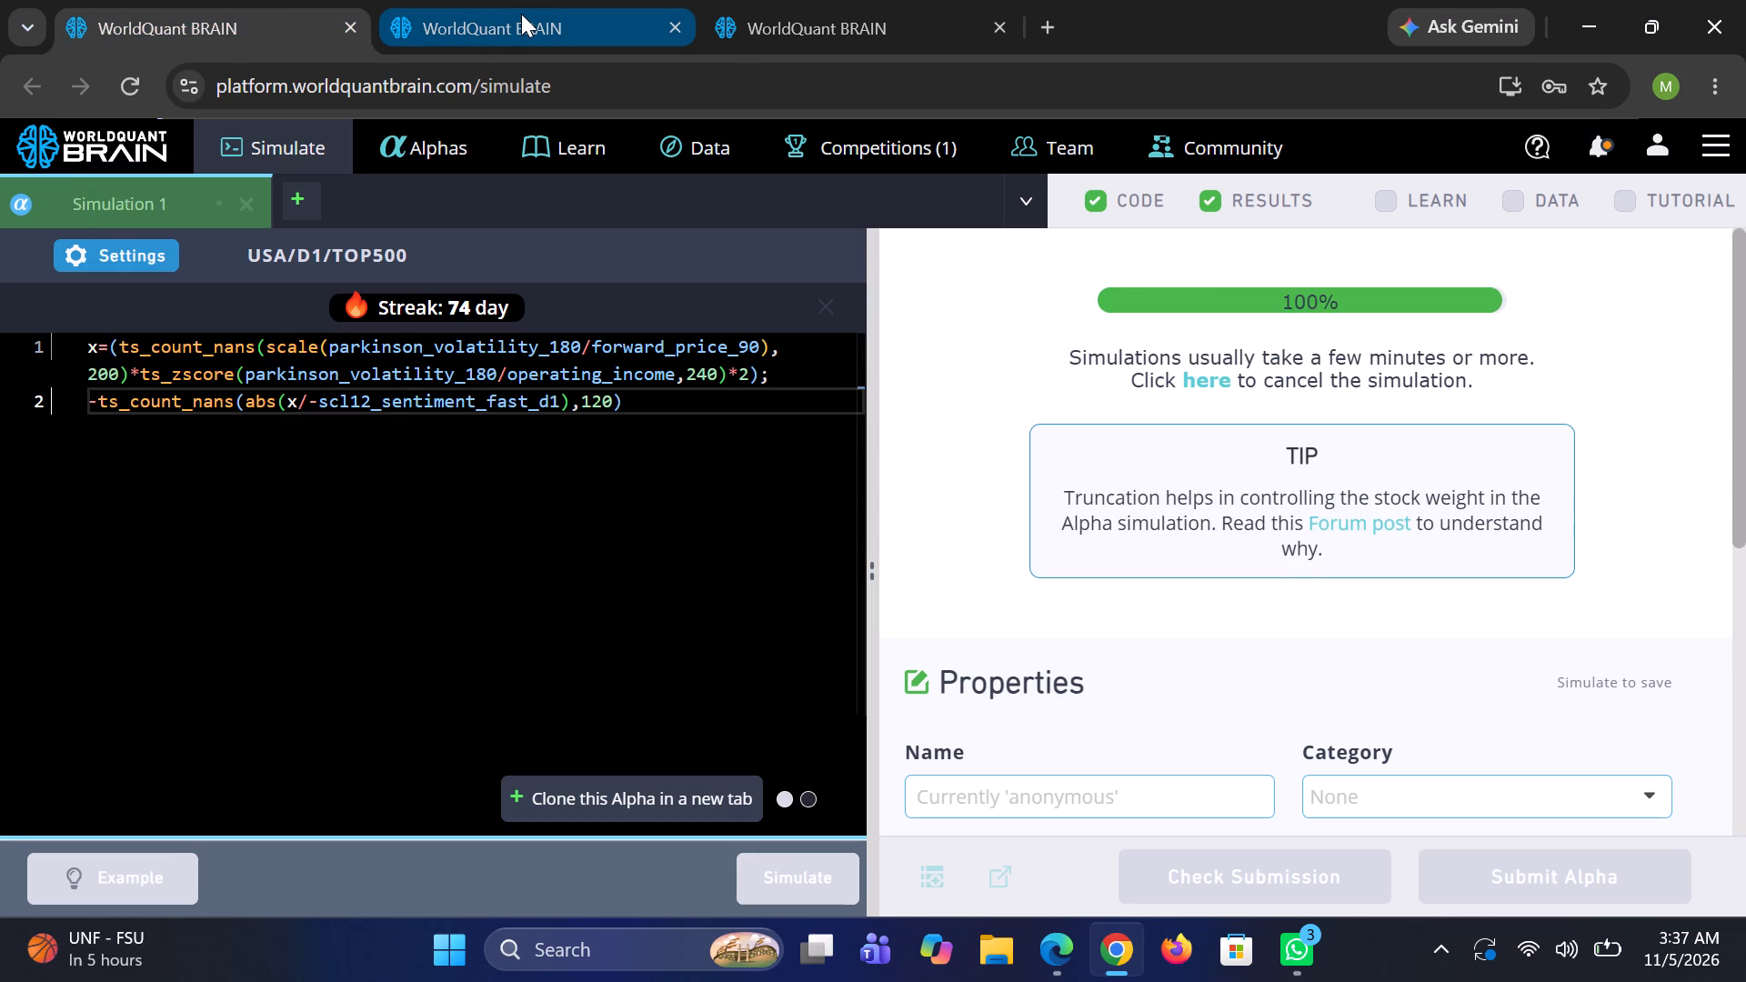
pyautogui.click(521, 14)
pyautogui.click(223, 15)
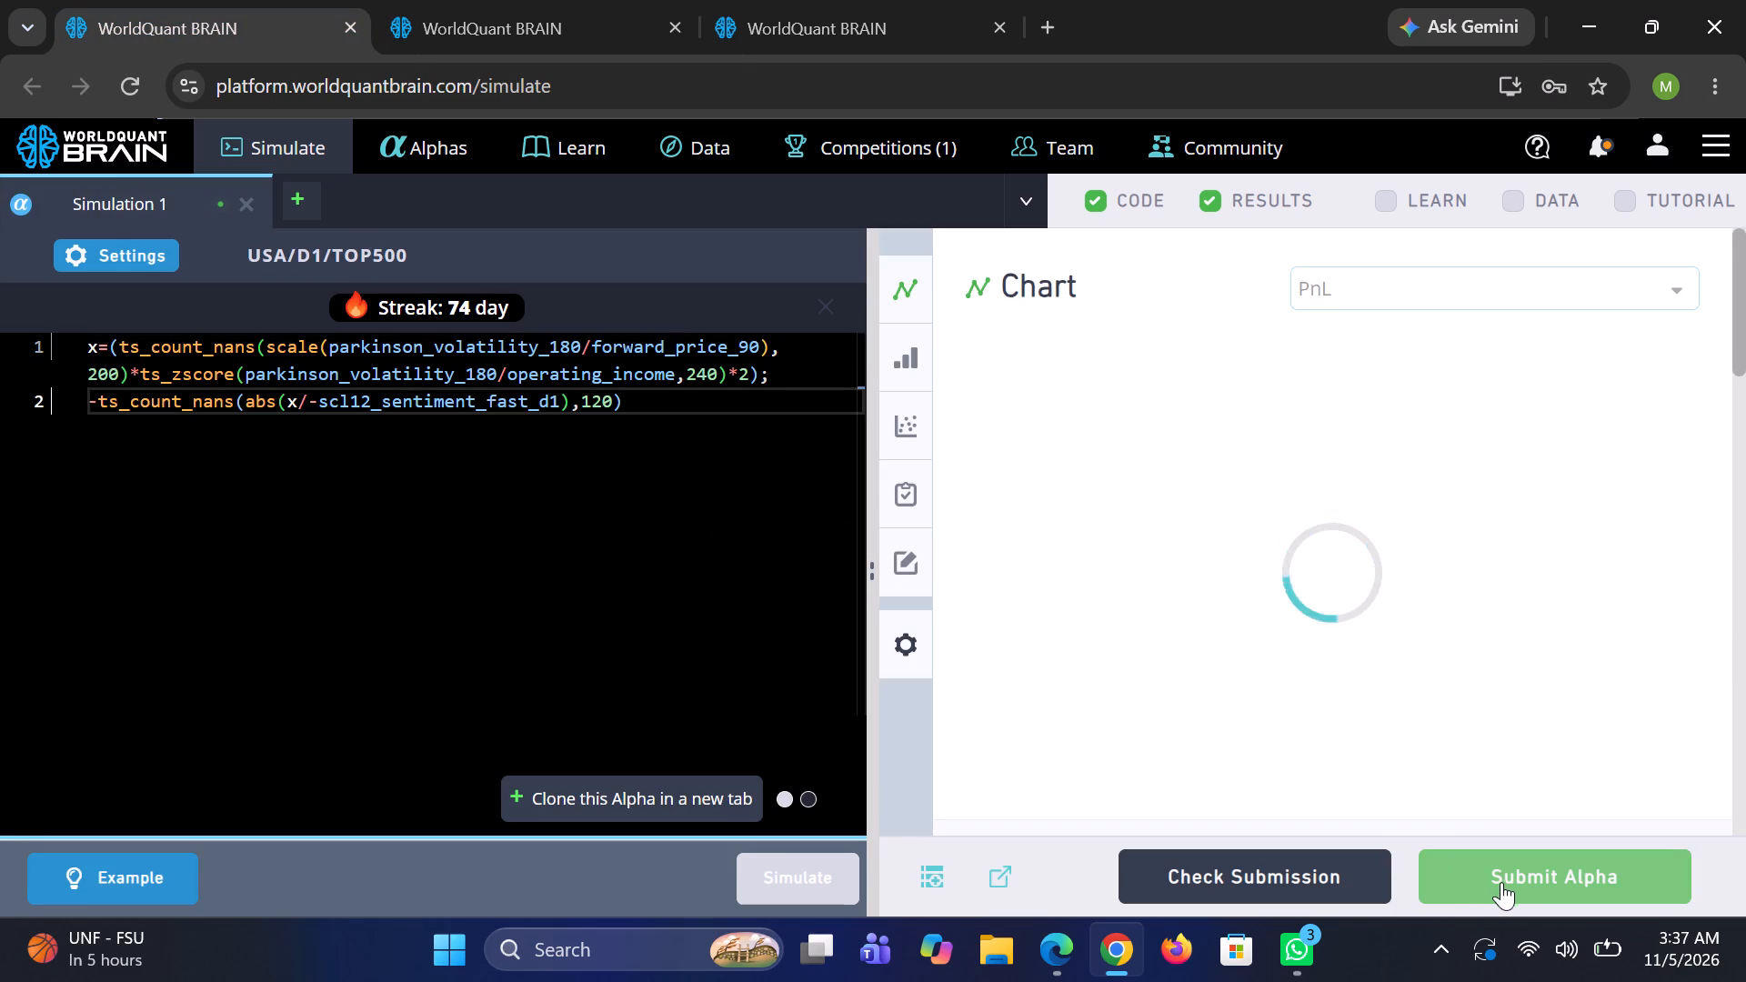
pyautogui.click(1508, 877)
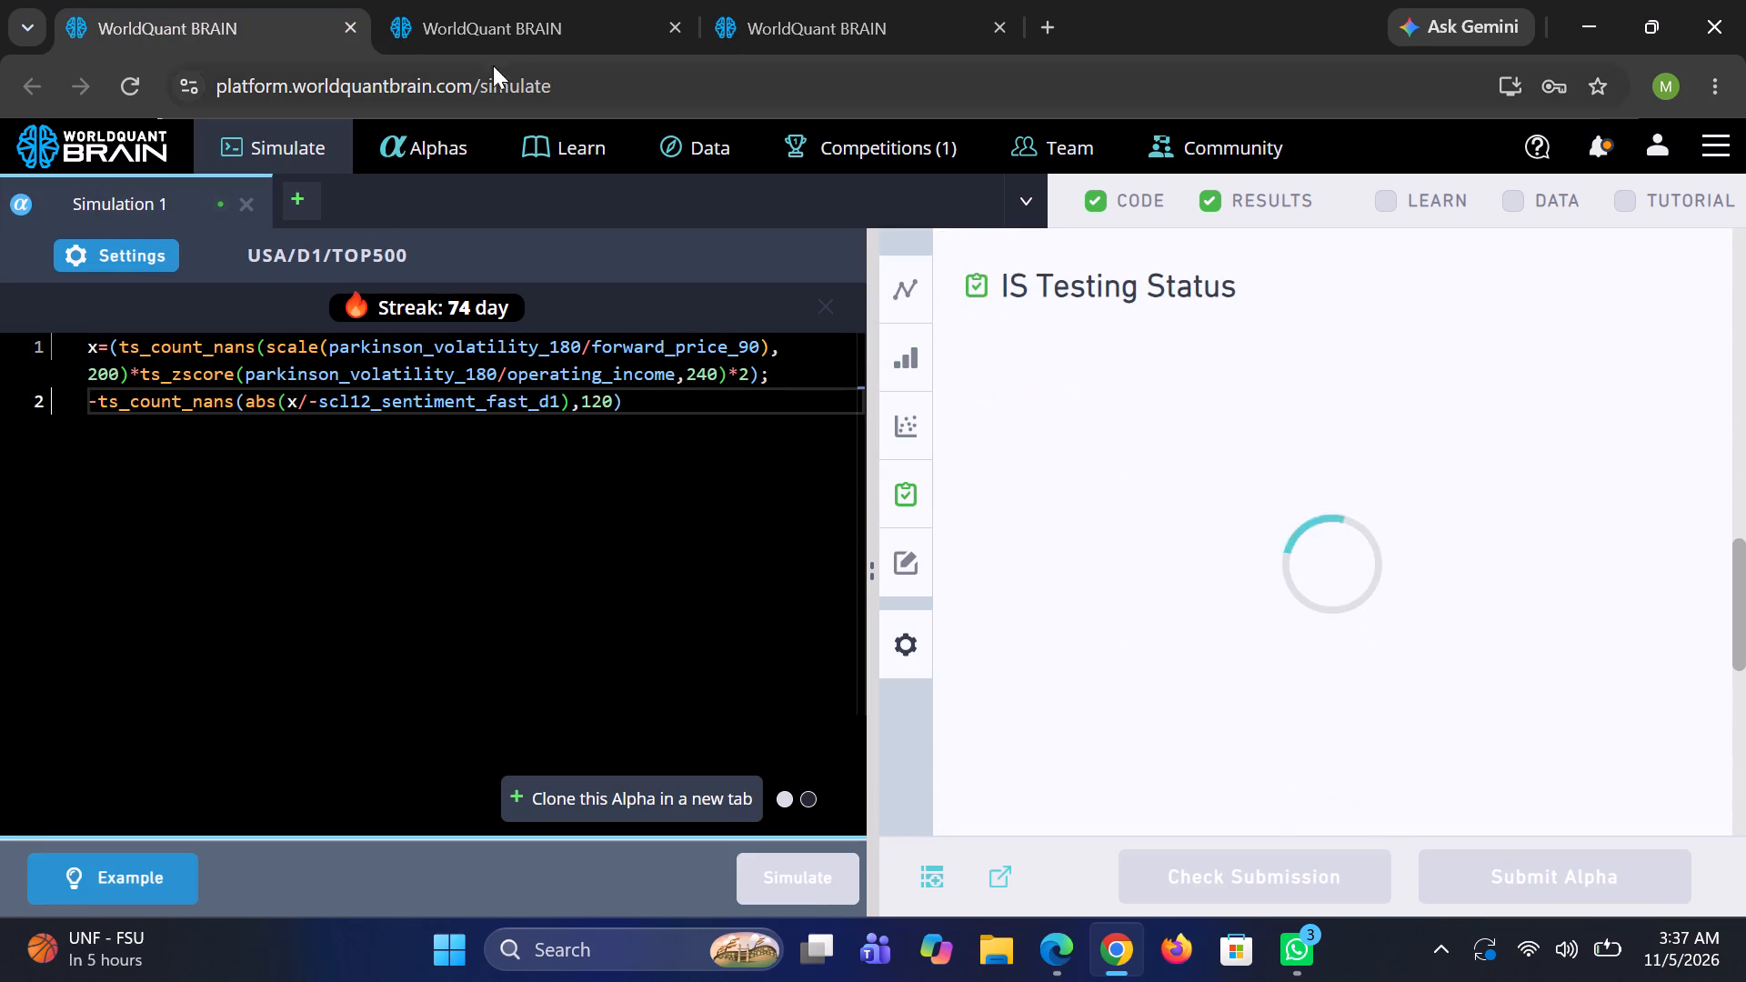
# Check the simulation progress in the second and third browser tabs and the submission status in the first.
pyautogui.click(527, 25)
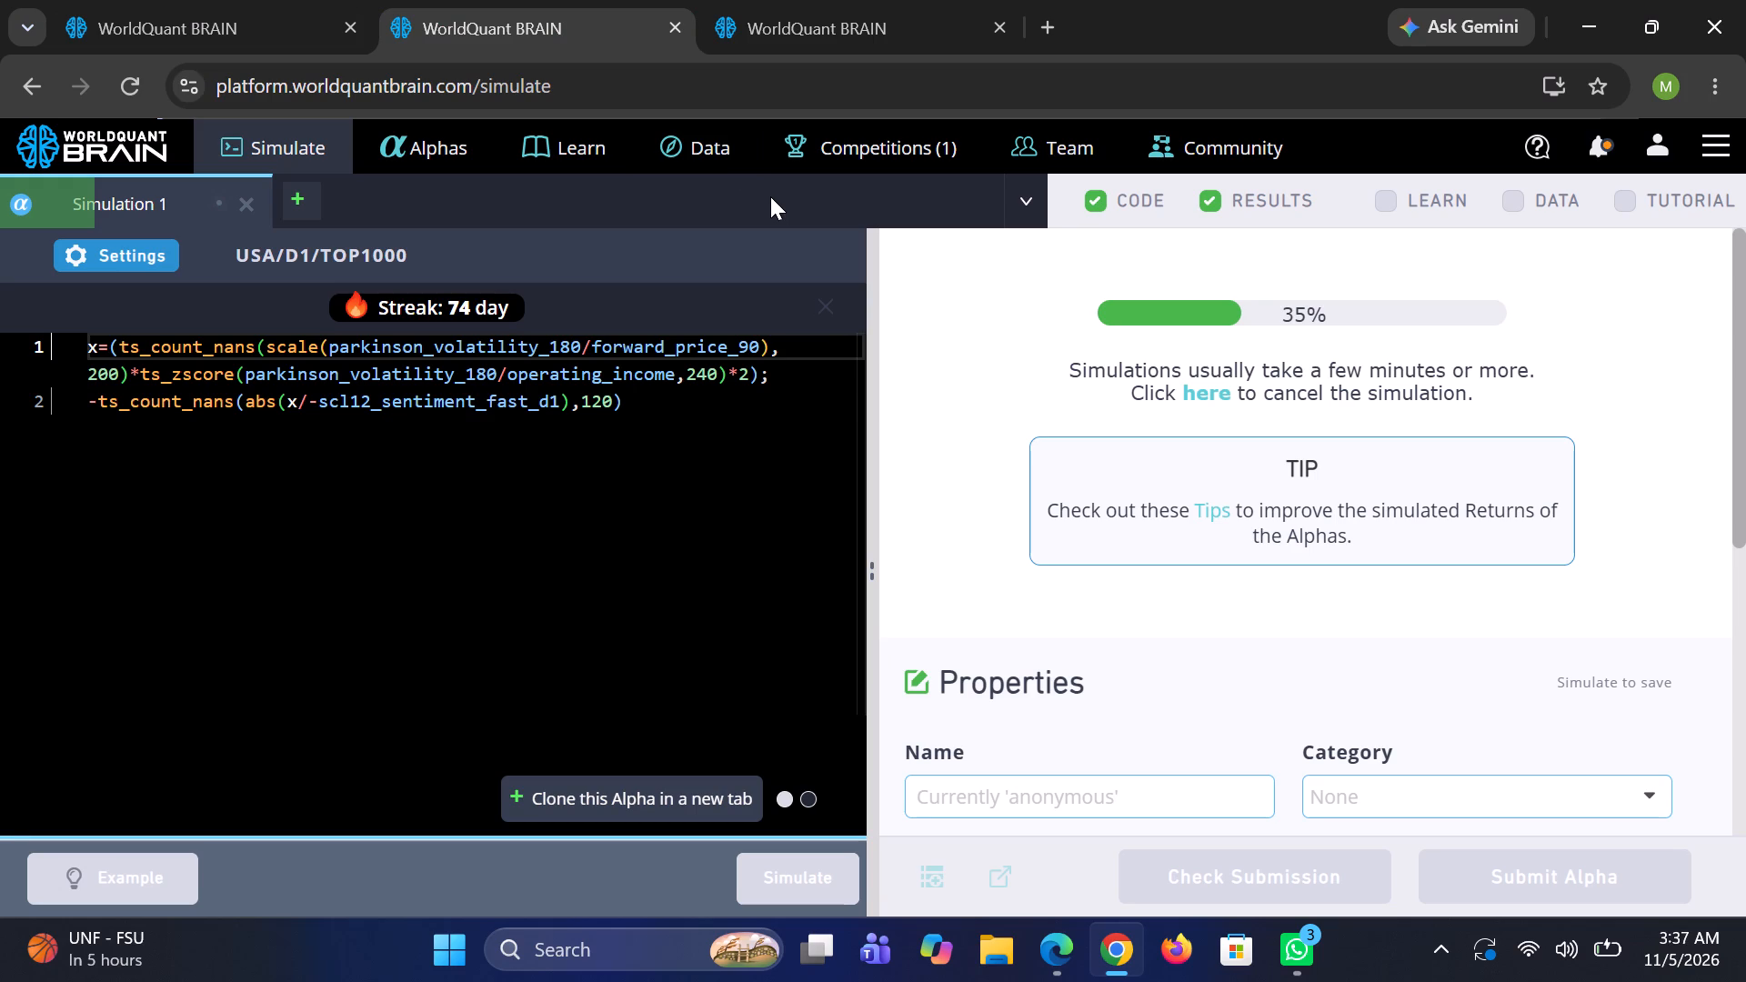
pyautogui.click(850, 7)
pyautogui.click(80, 14)
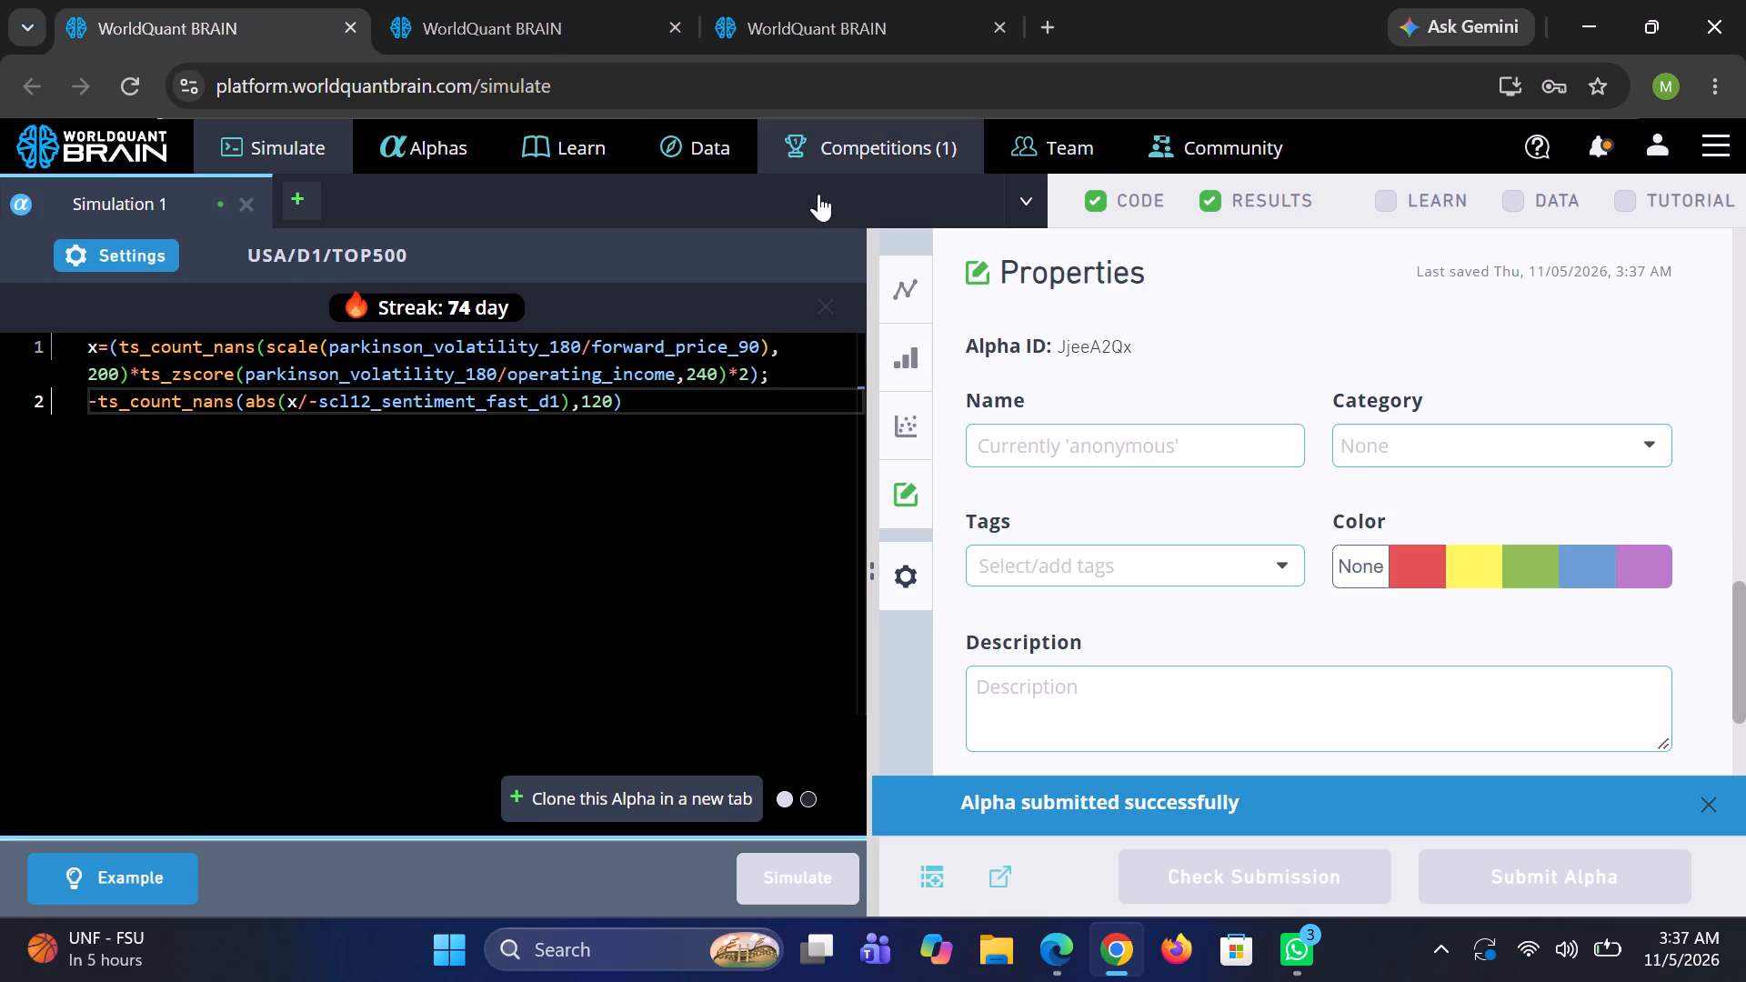
pyautogui.click(614, 10)
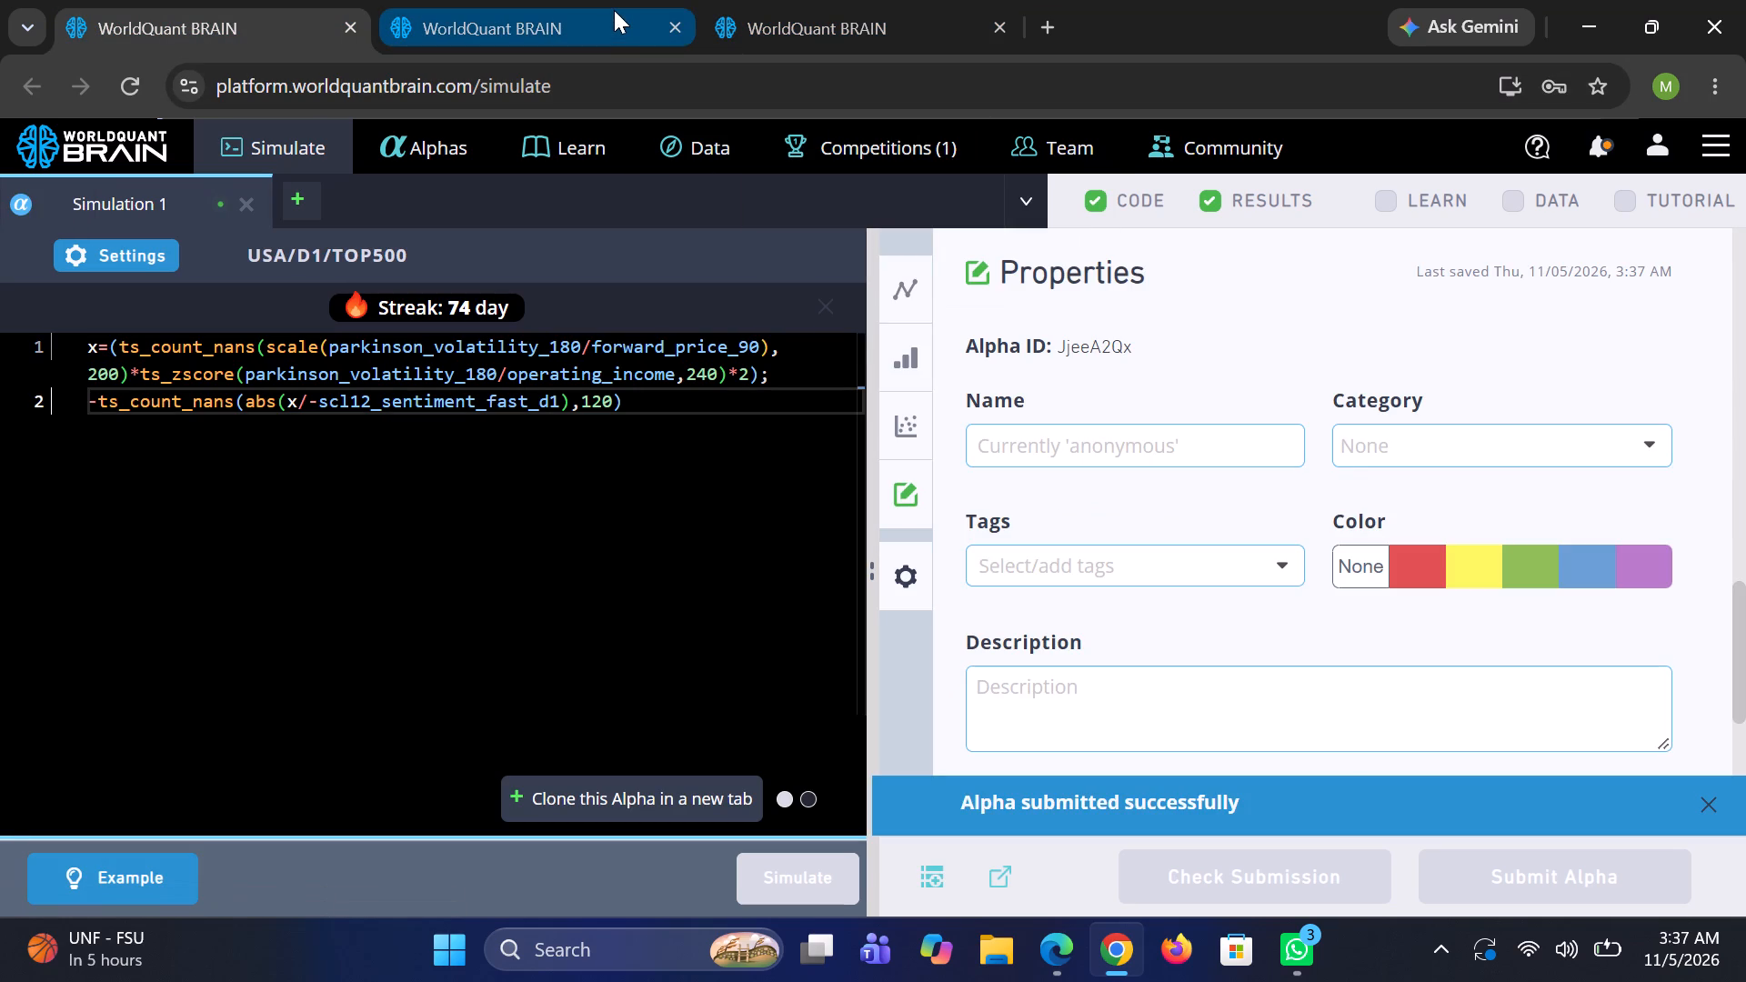
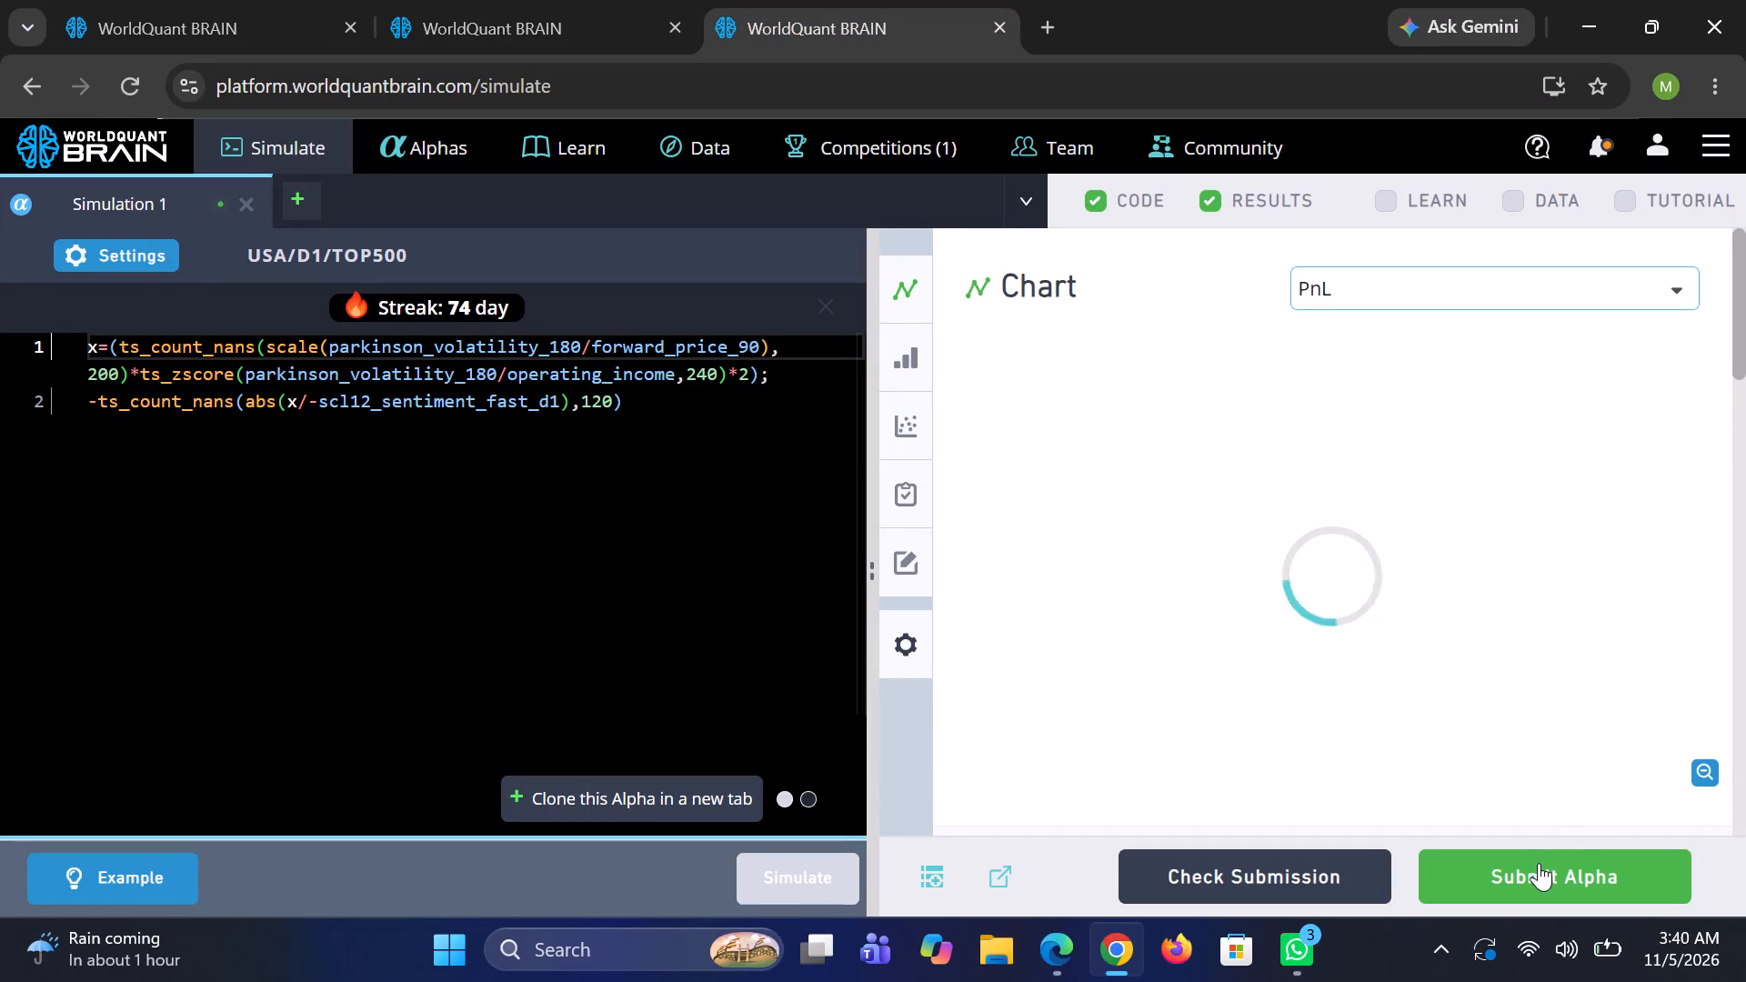
# Try to submit the alpha simulated with universe TOP500 and decay 13 in the third browser tab.
pyautogui.click(1529, 864)
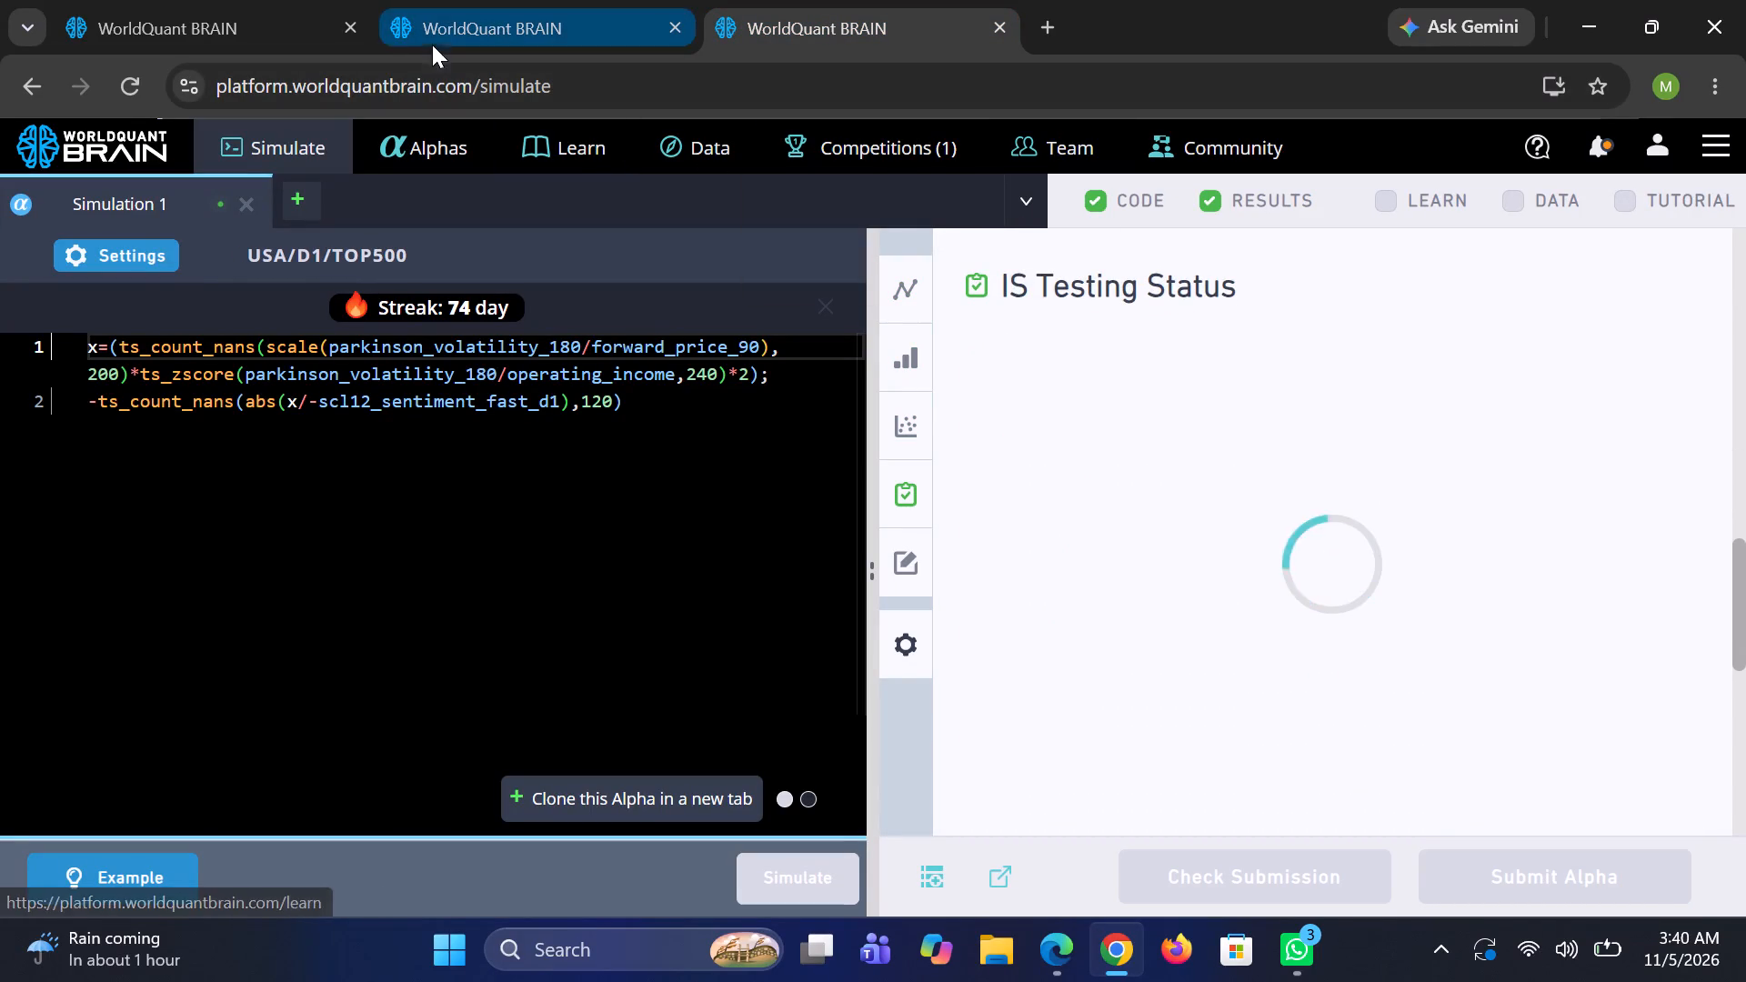
# In the first browser tab, simulate the same code with decay 110, truncation 0.09, universe TOPSP500 and Subindustry neutralization.
pyautogui.click(241, 3)
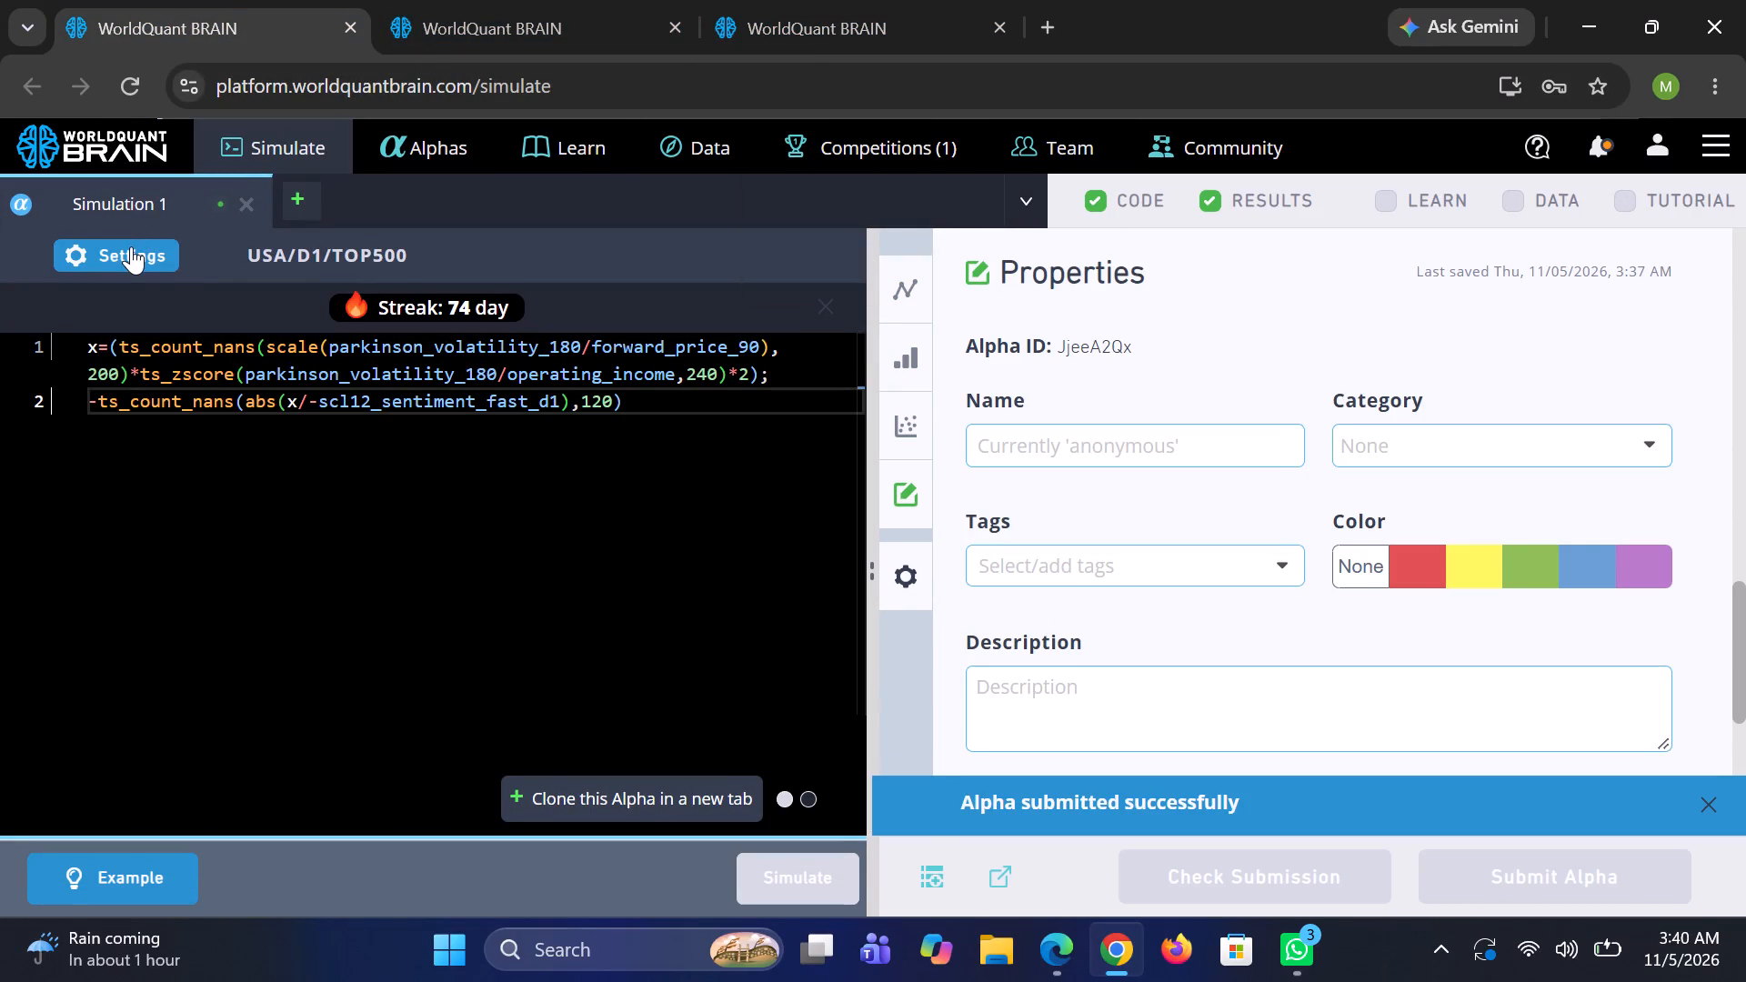
pyautogui.click(131, 246)
pyautogui.click(592, 654)
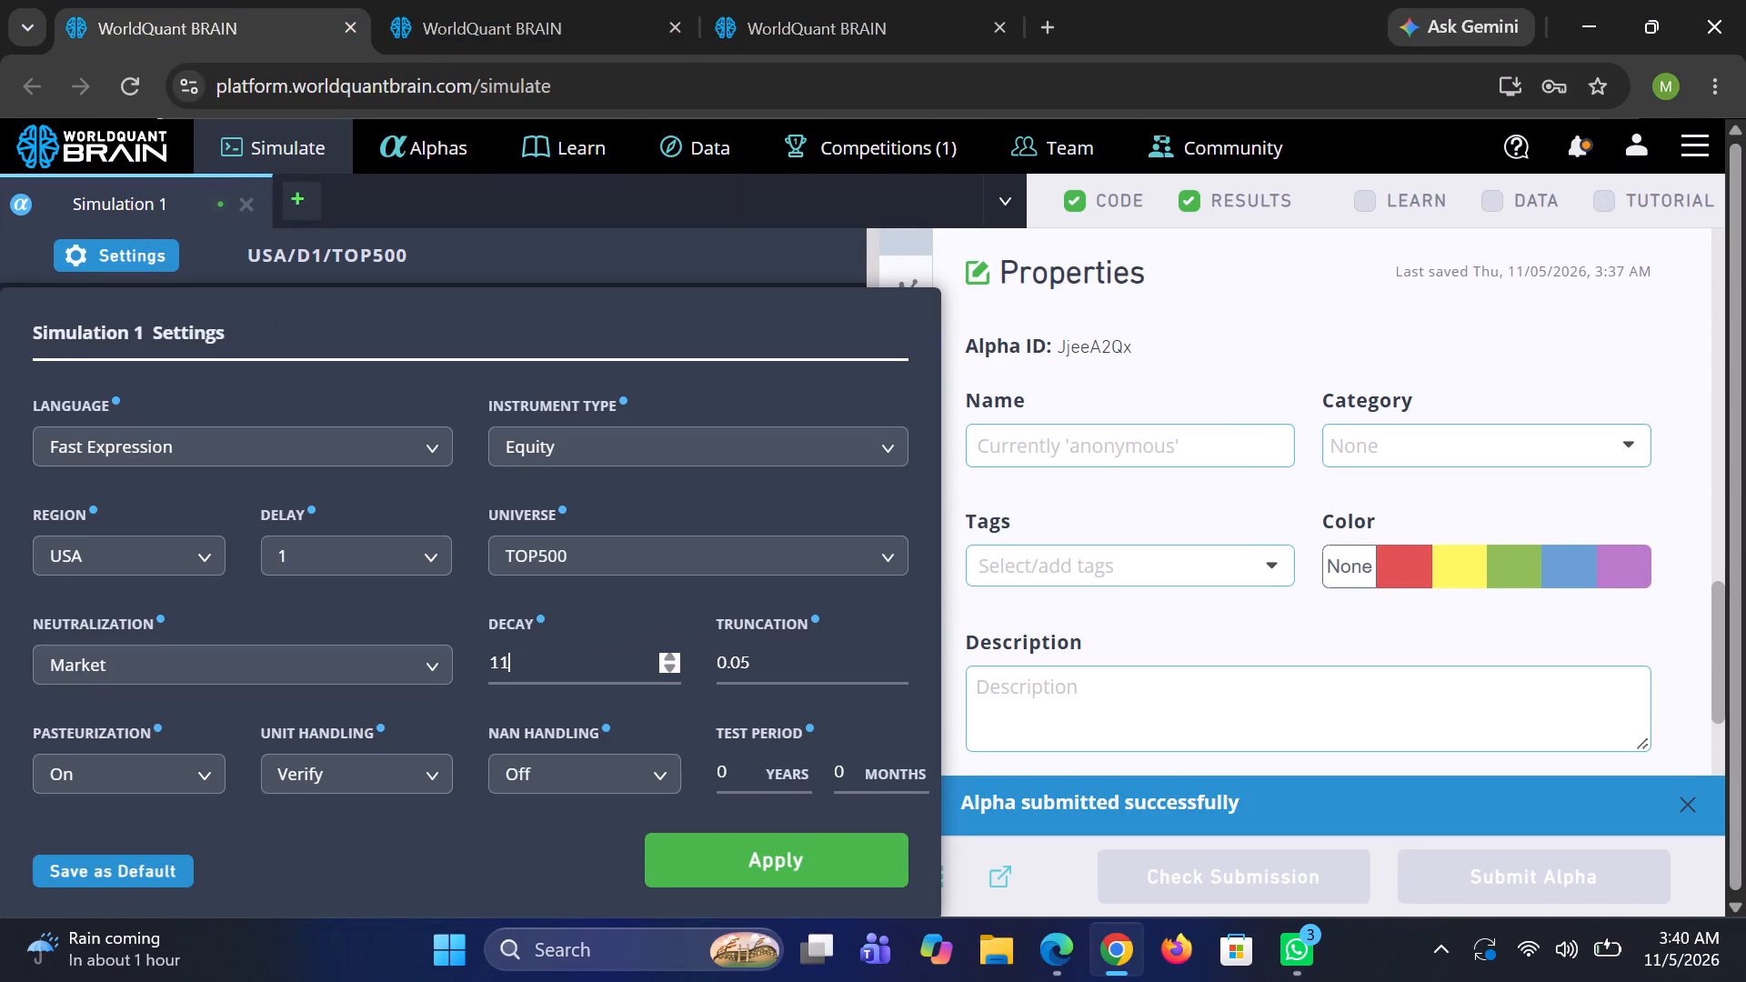
pyautogui.press('0')
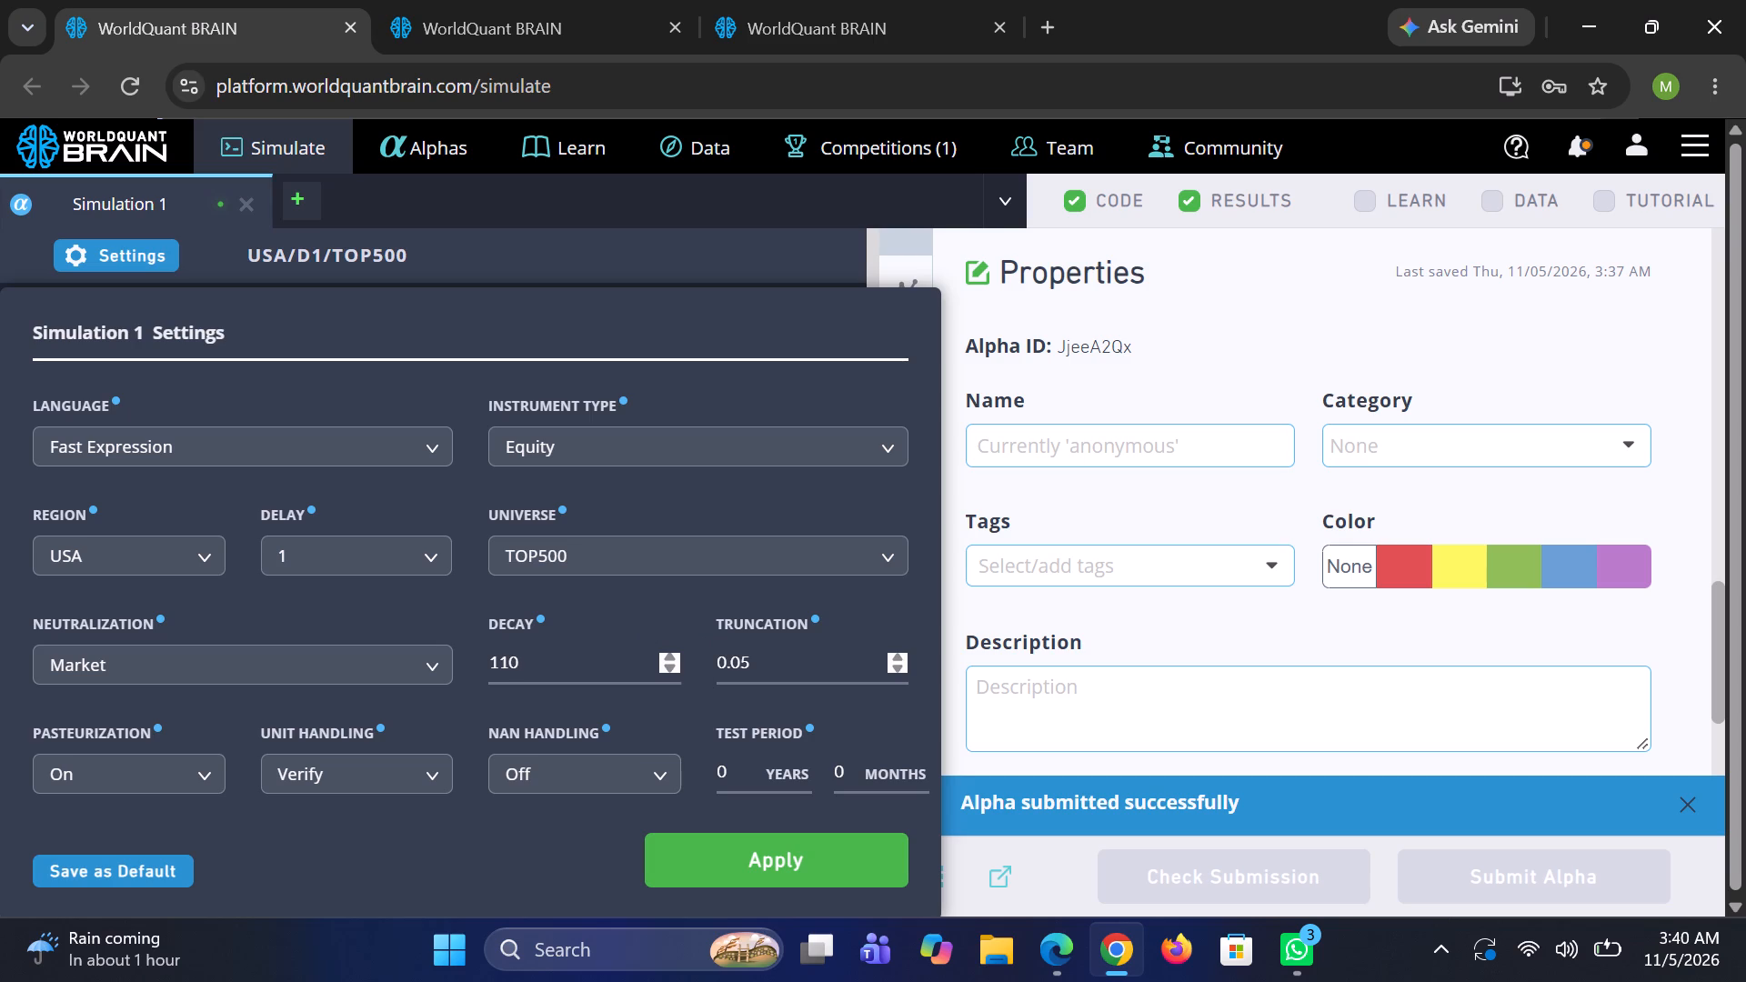
pyautogui.click(801, 659)
pyautogui.press('BackSpace')
pyautogui.press('9')
pyautogui.click(892, 556)
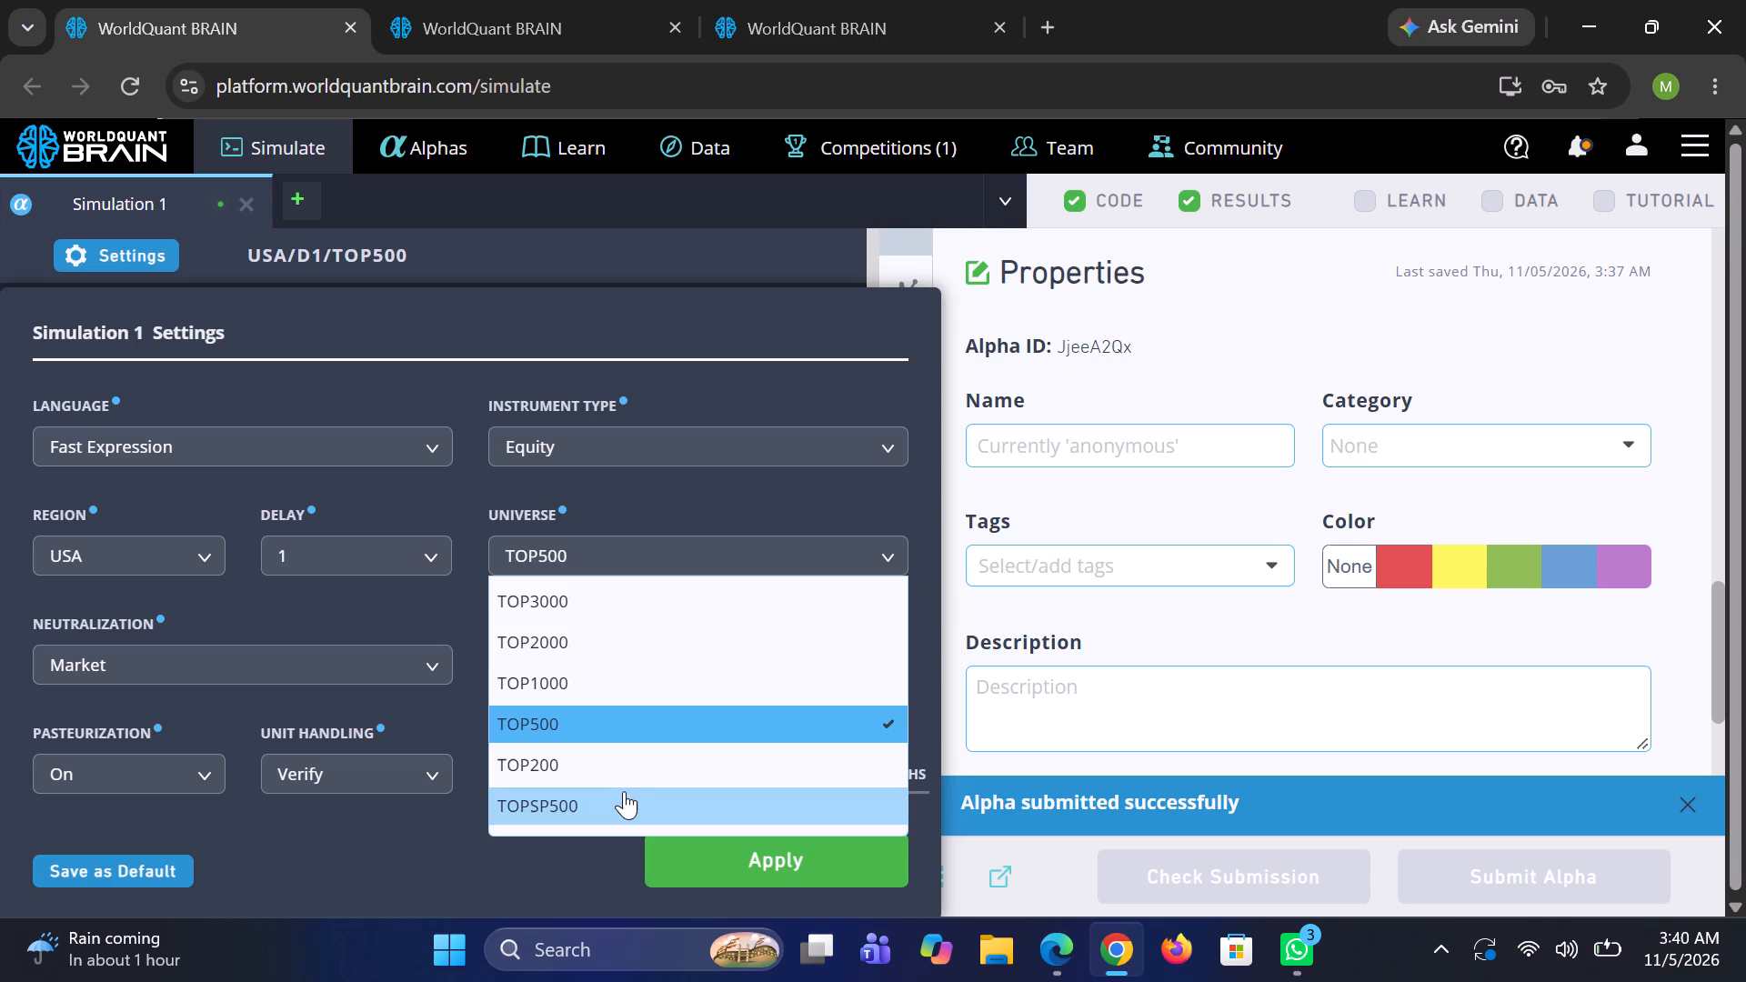
pyautogui.click(624, 792)
pyautogui.click(432, 672)
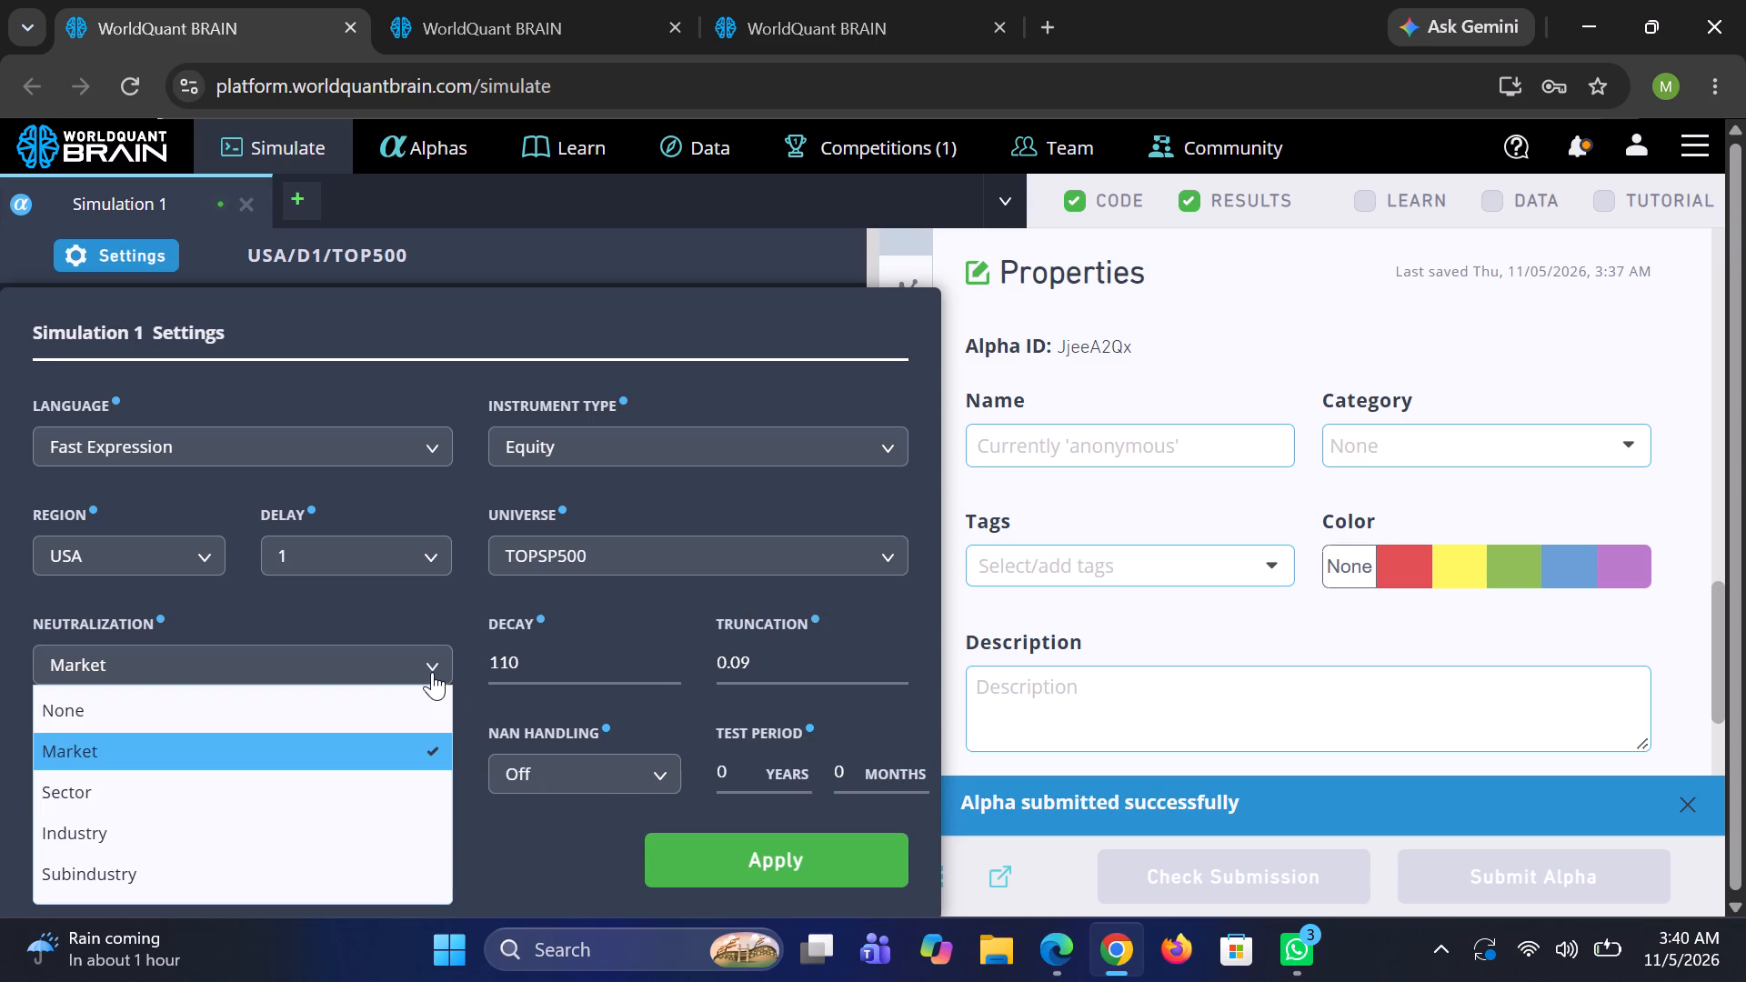
pyautogui.click(251, 866)
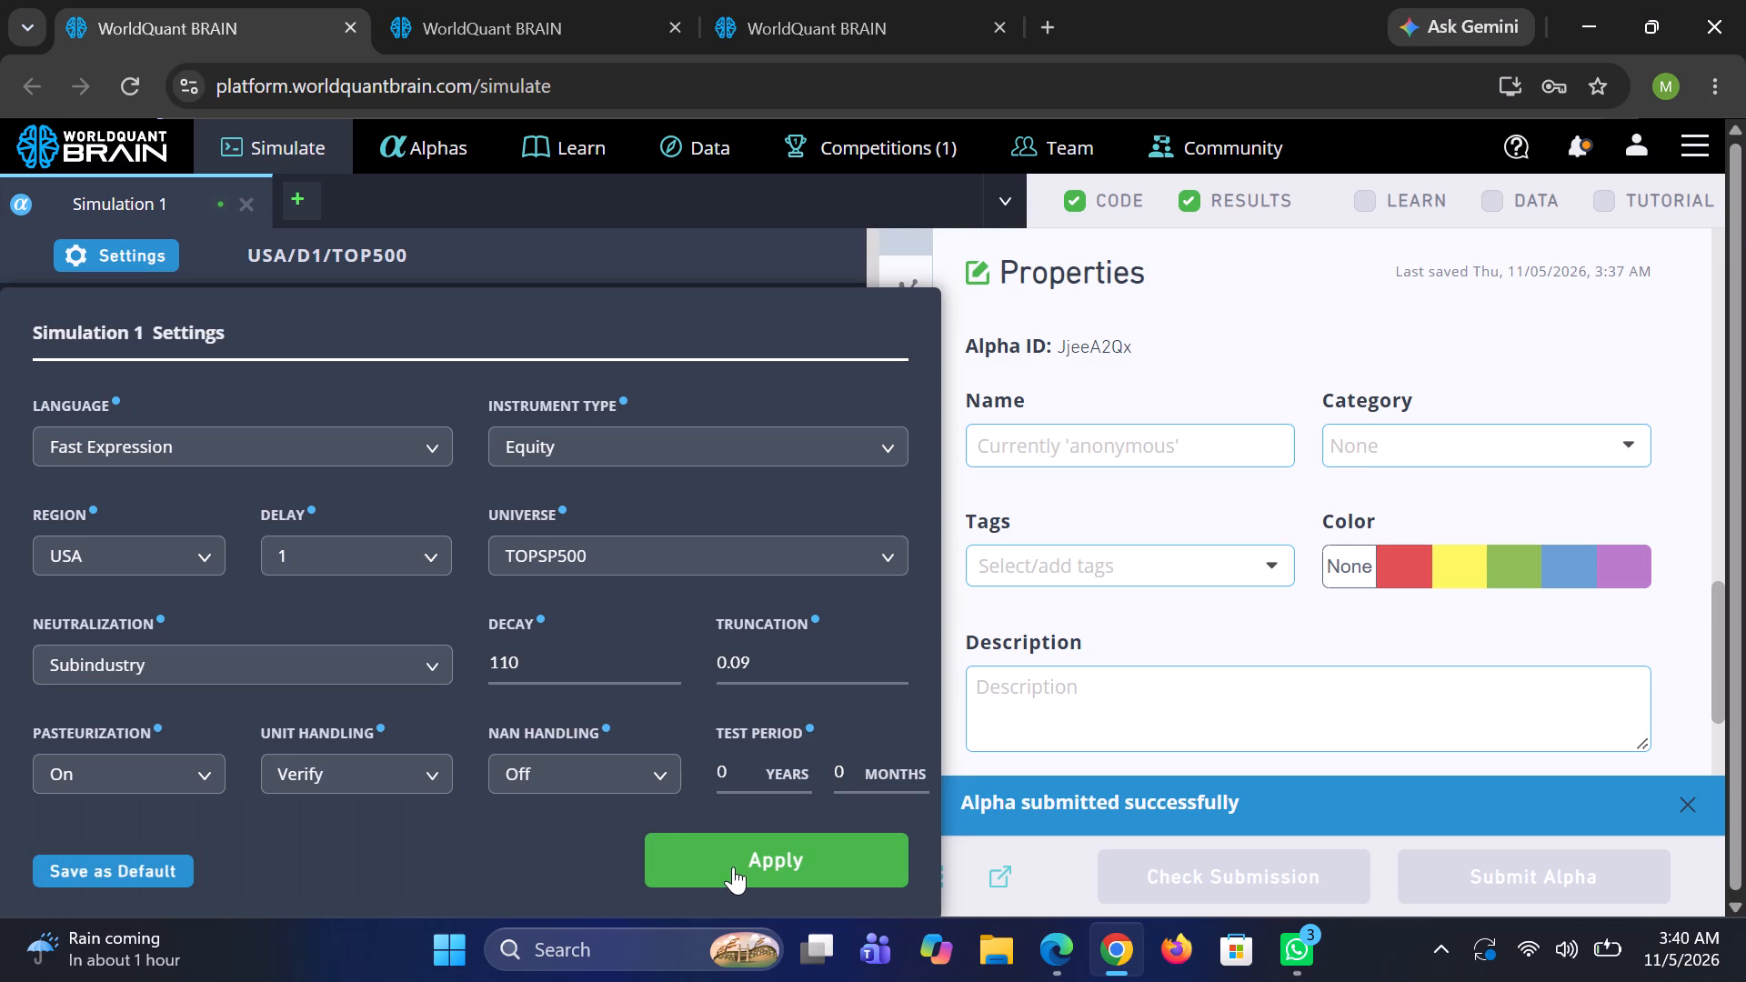
pyautogui.click(735, 867)
pyautogui.click(768, 874)
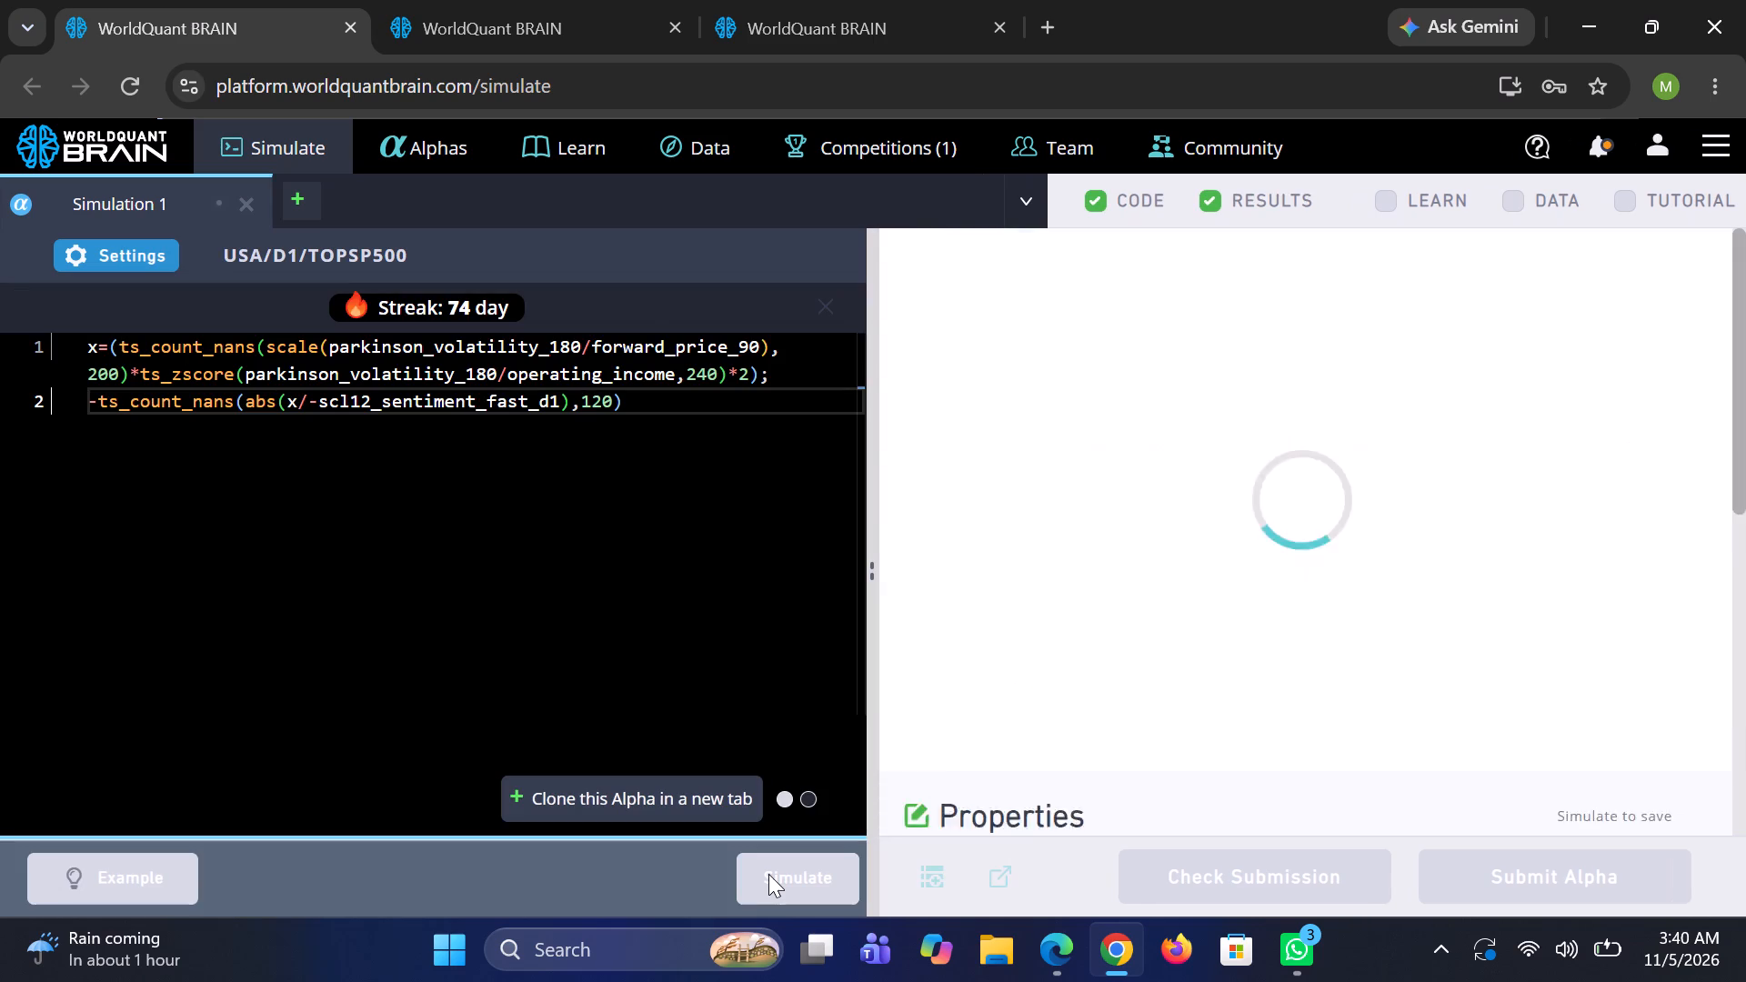
# Check the submission status in the second and third browser tabs and the simulation progress in the first.
pyautogui.click(535, 17)
pyautogui.click(819, 13)
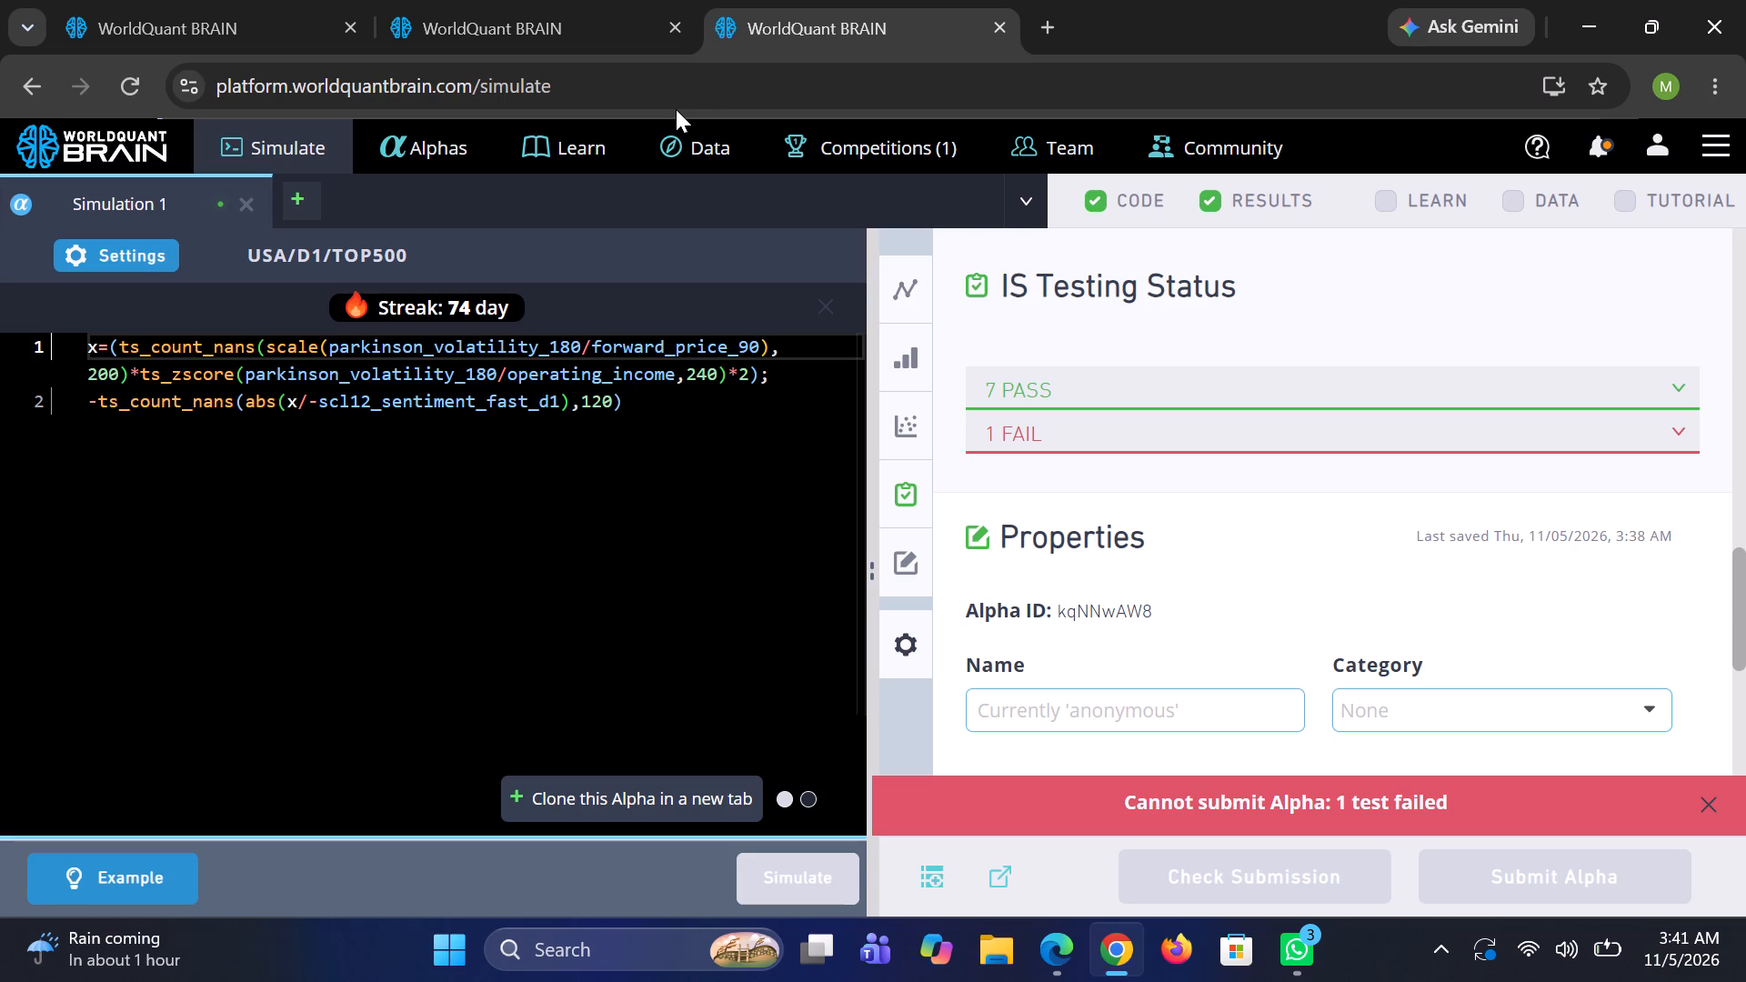
pyautogui.click(527, 14)
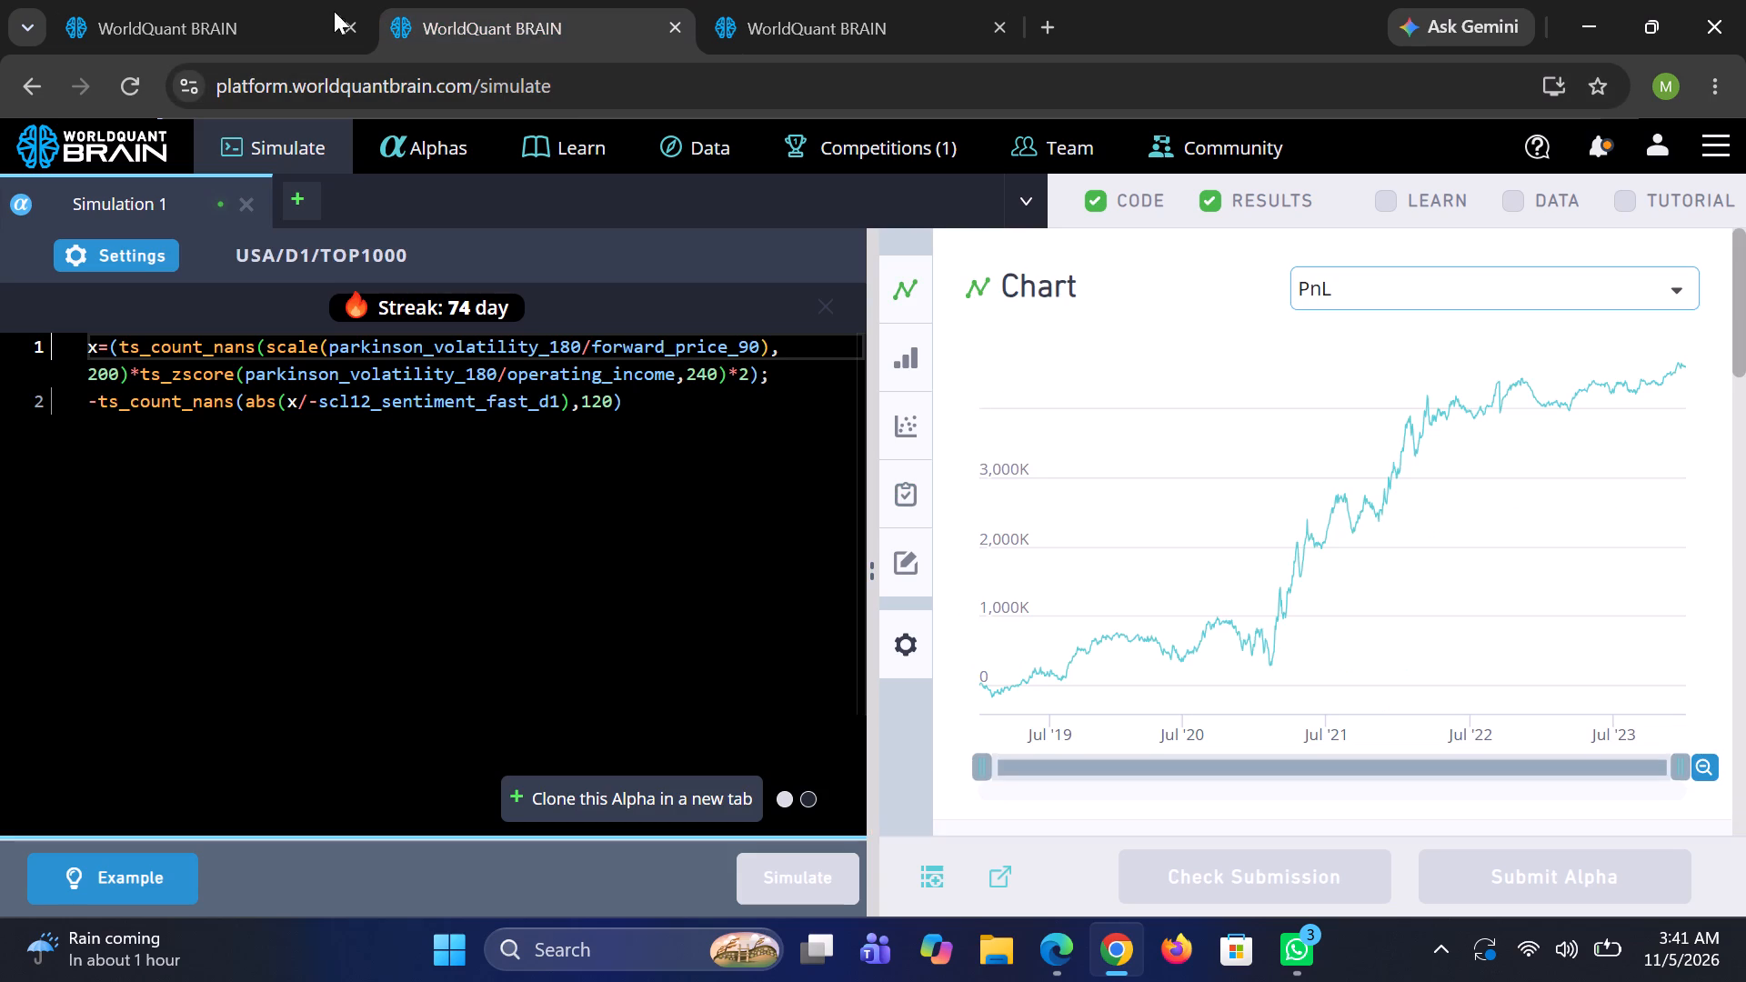
pyautogui.click(228, 7)
pyautogui.click(521, 17)
pyautogui.click(868, 22)
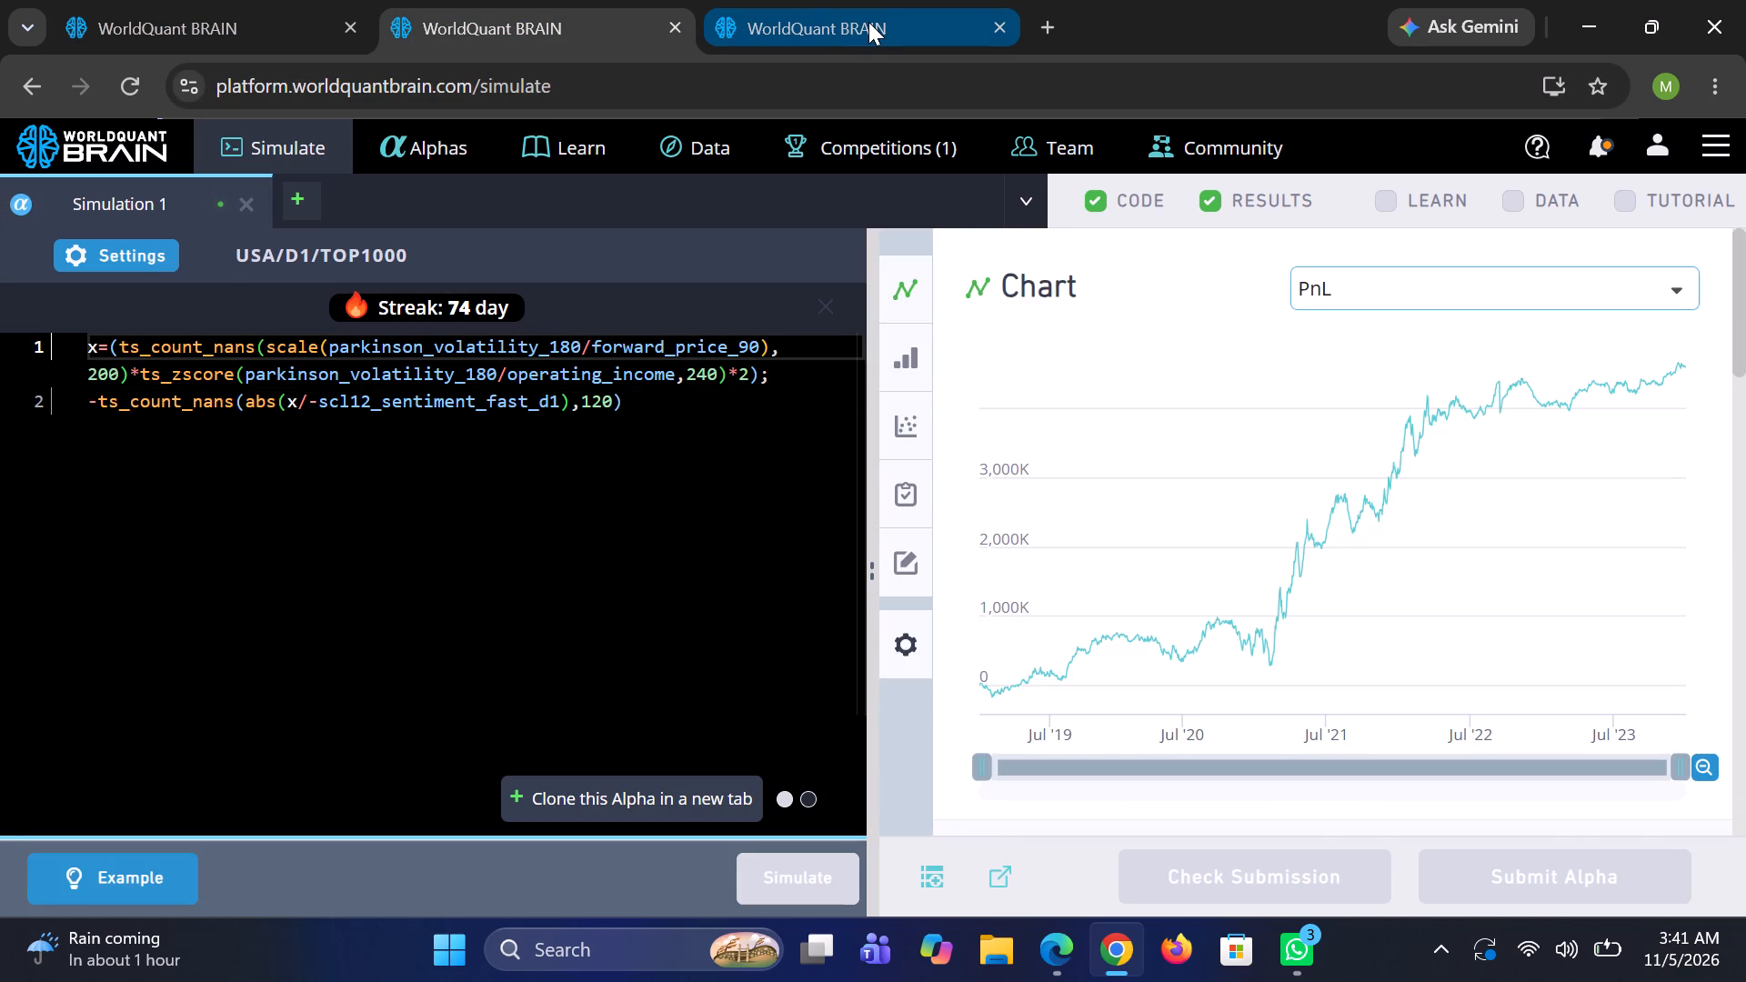
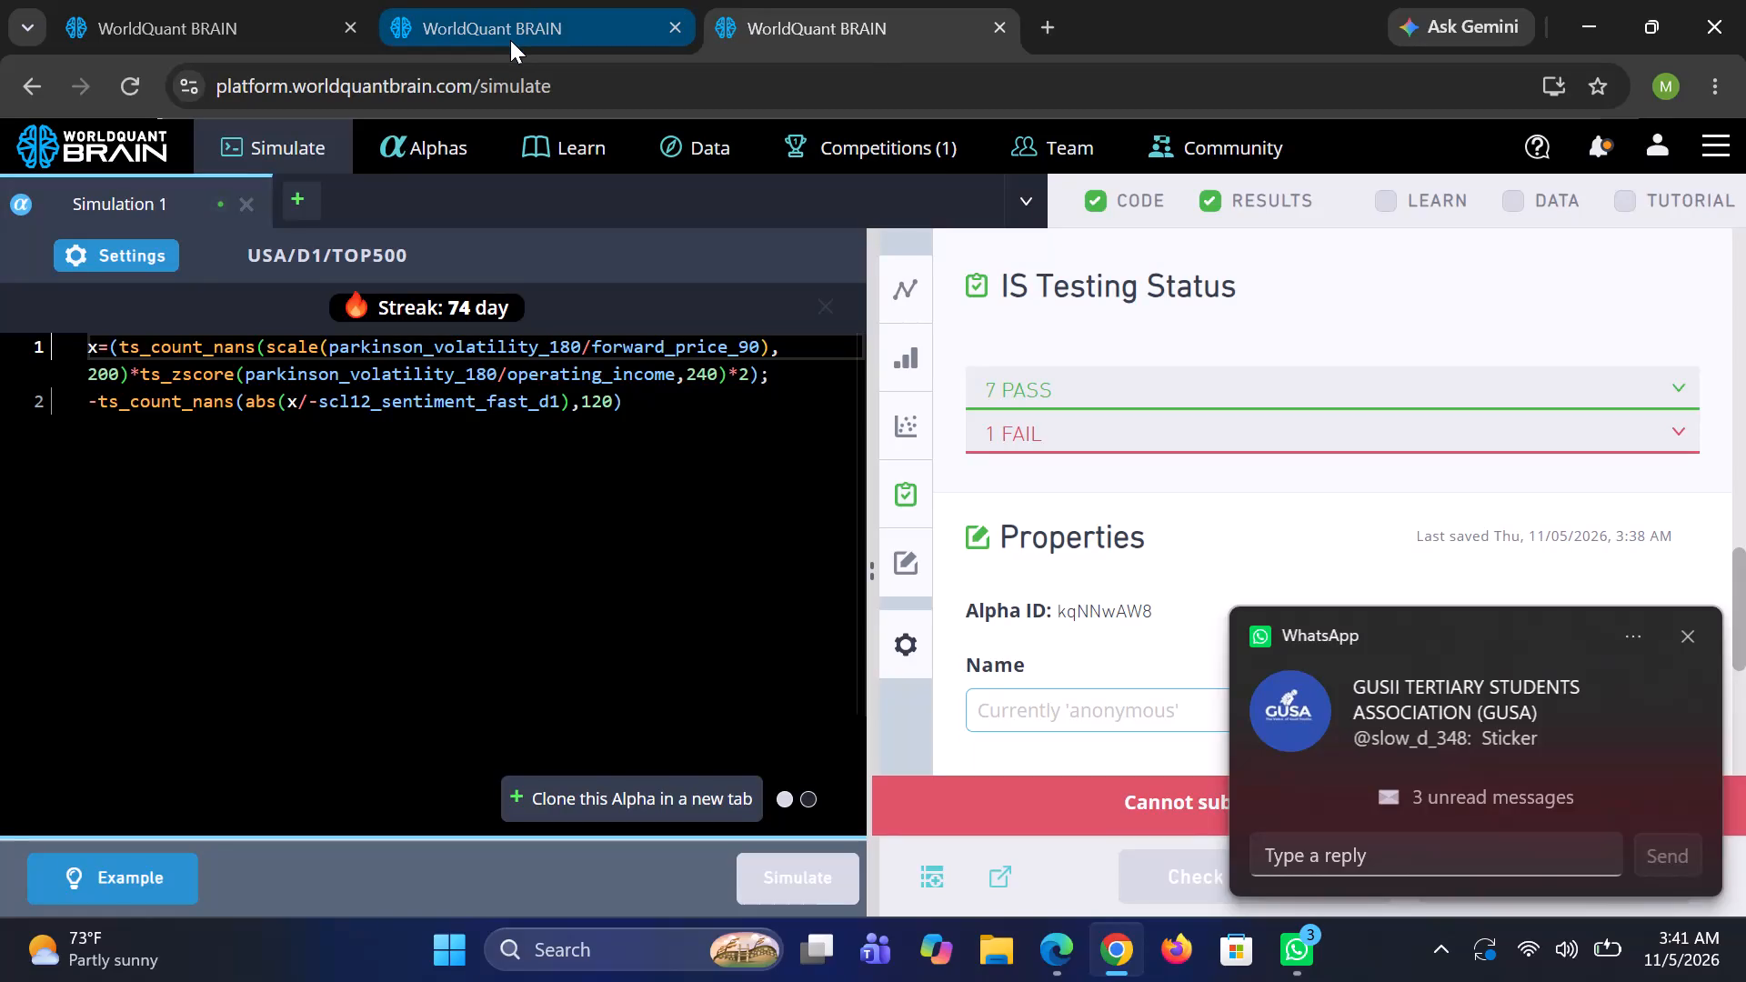
# Monitor the simulations across the three browser tabs and run the submission check on the TOPSP500 alpha once its simulation completes.
pyautogui.click(510, 40)
pyautogui.click(259, 15)
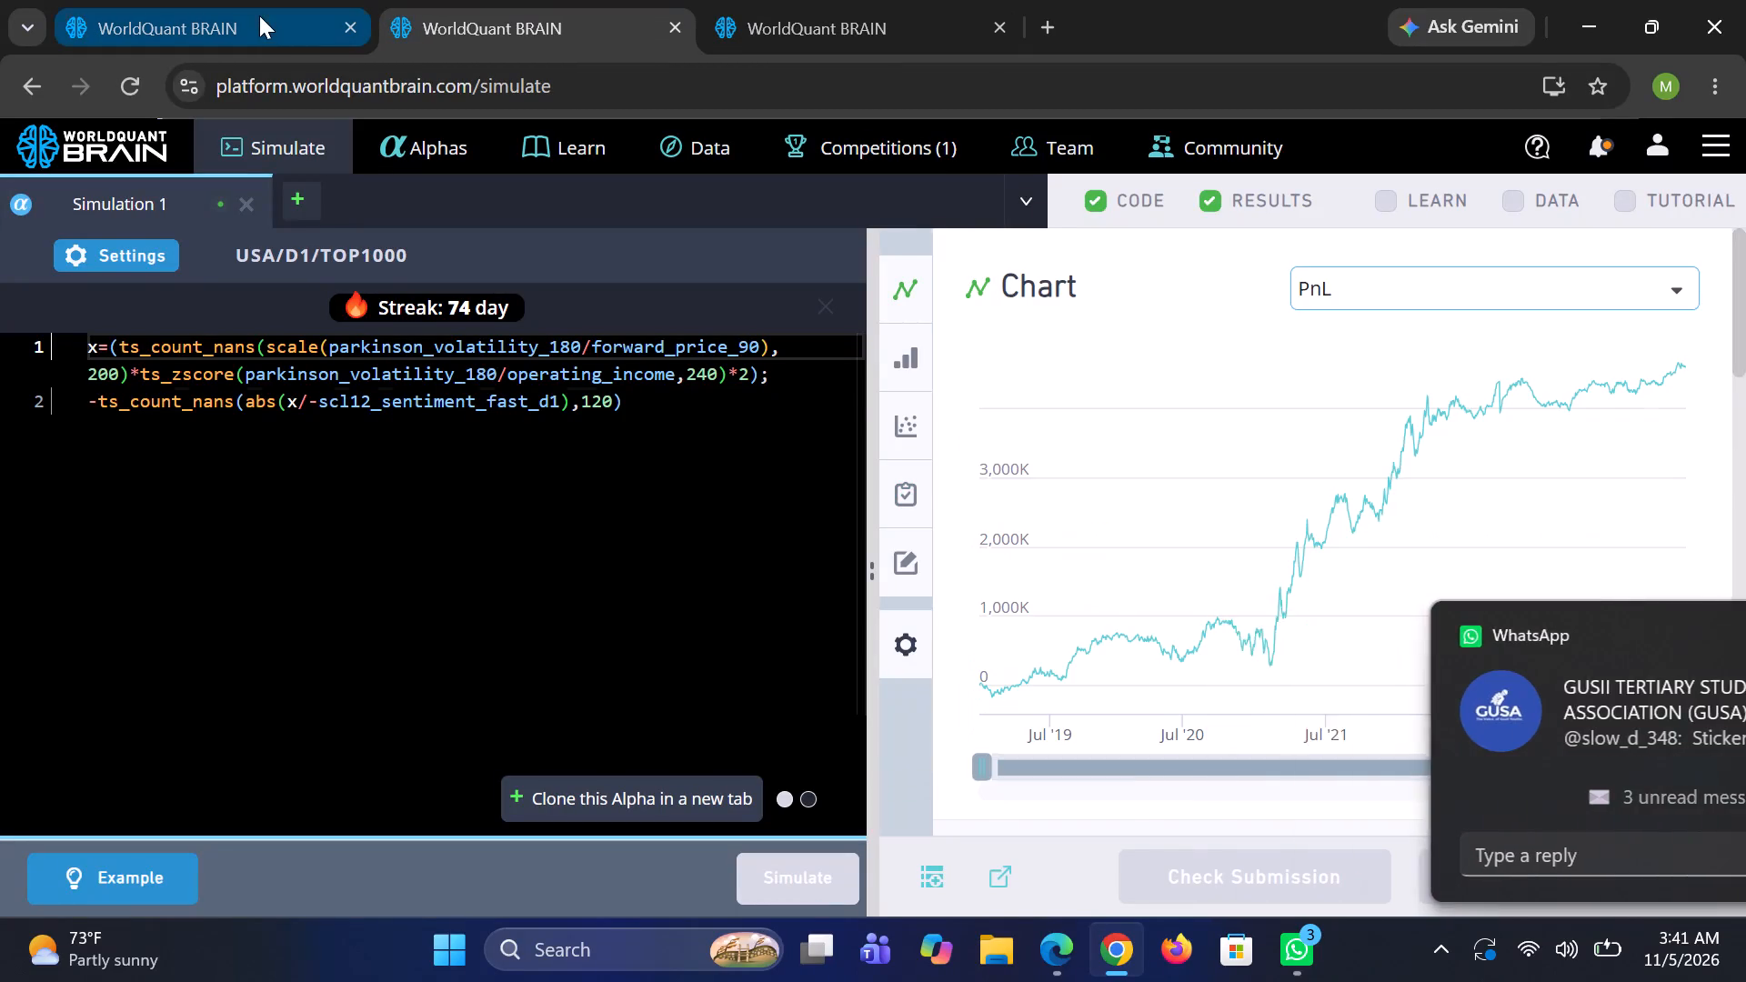
pyautogui.click(609, 15)
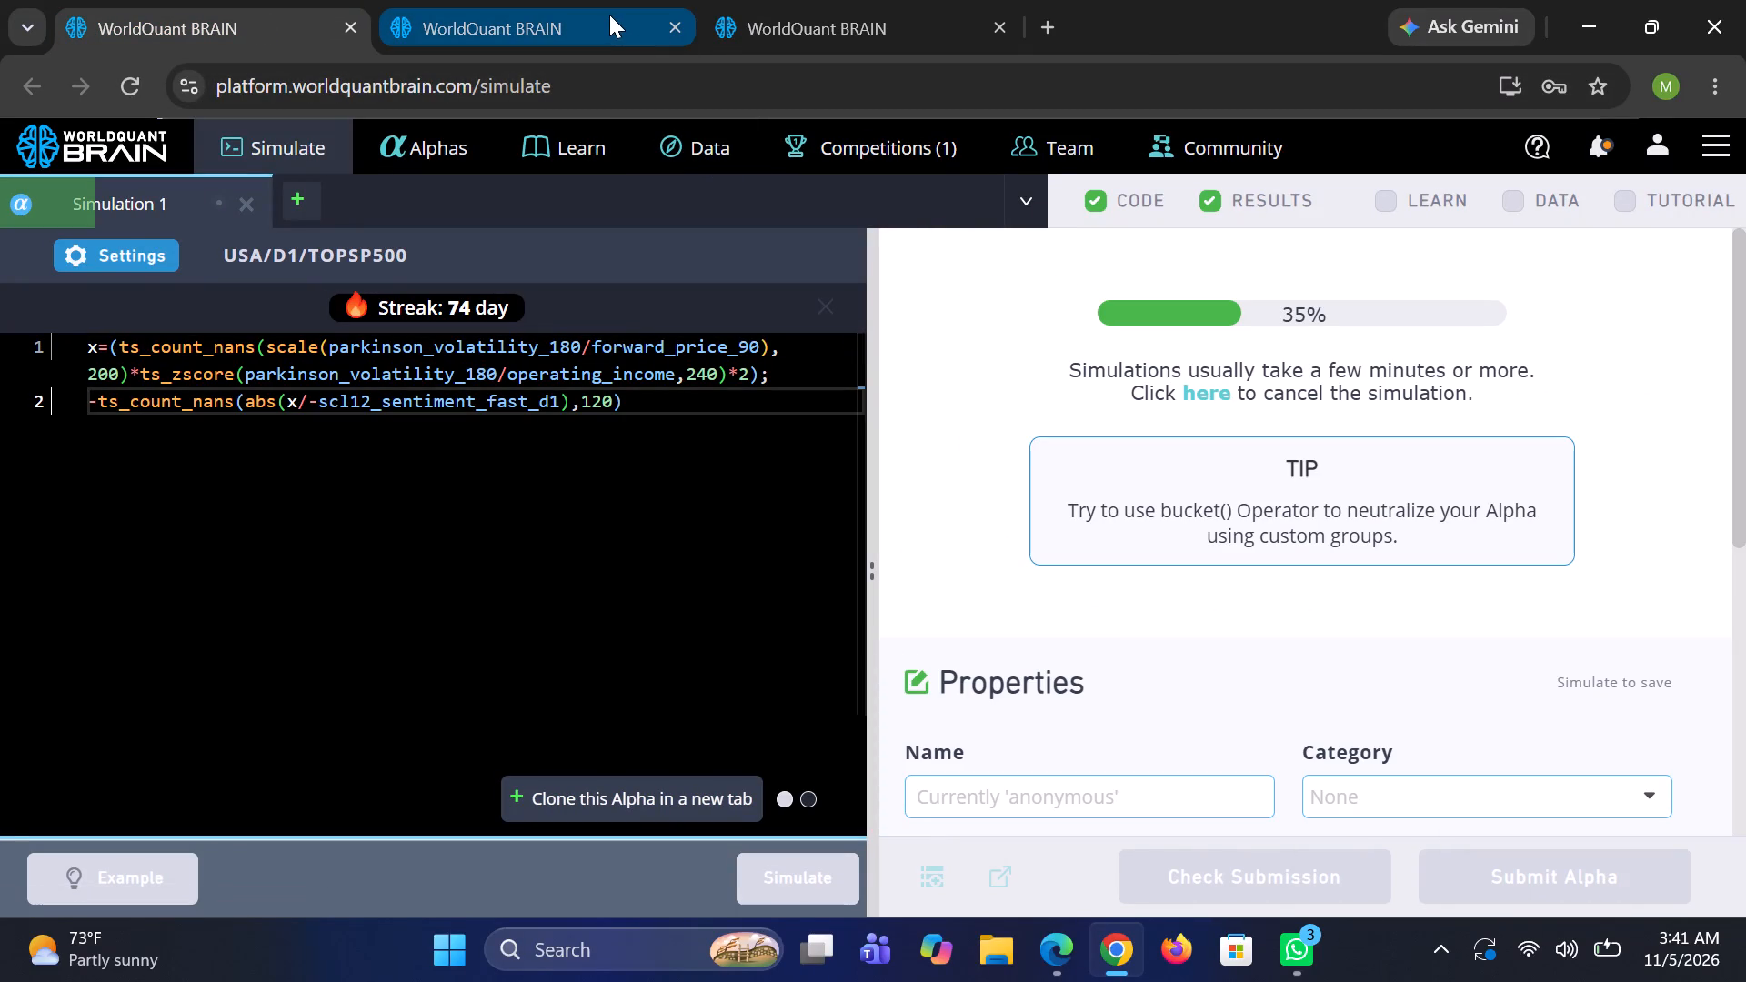
pyautogui.click(794, 12)
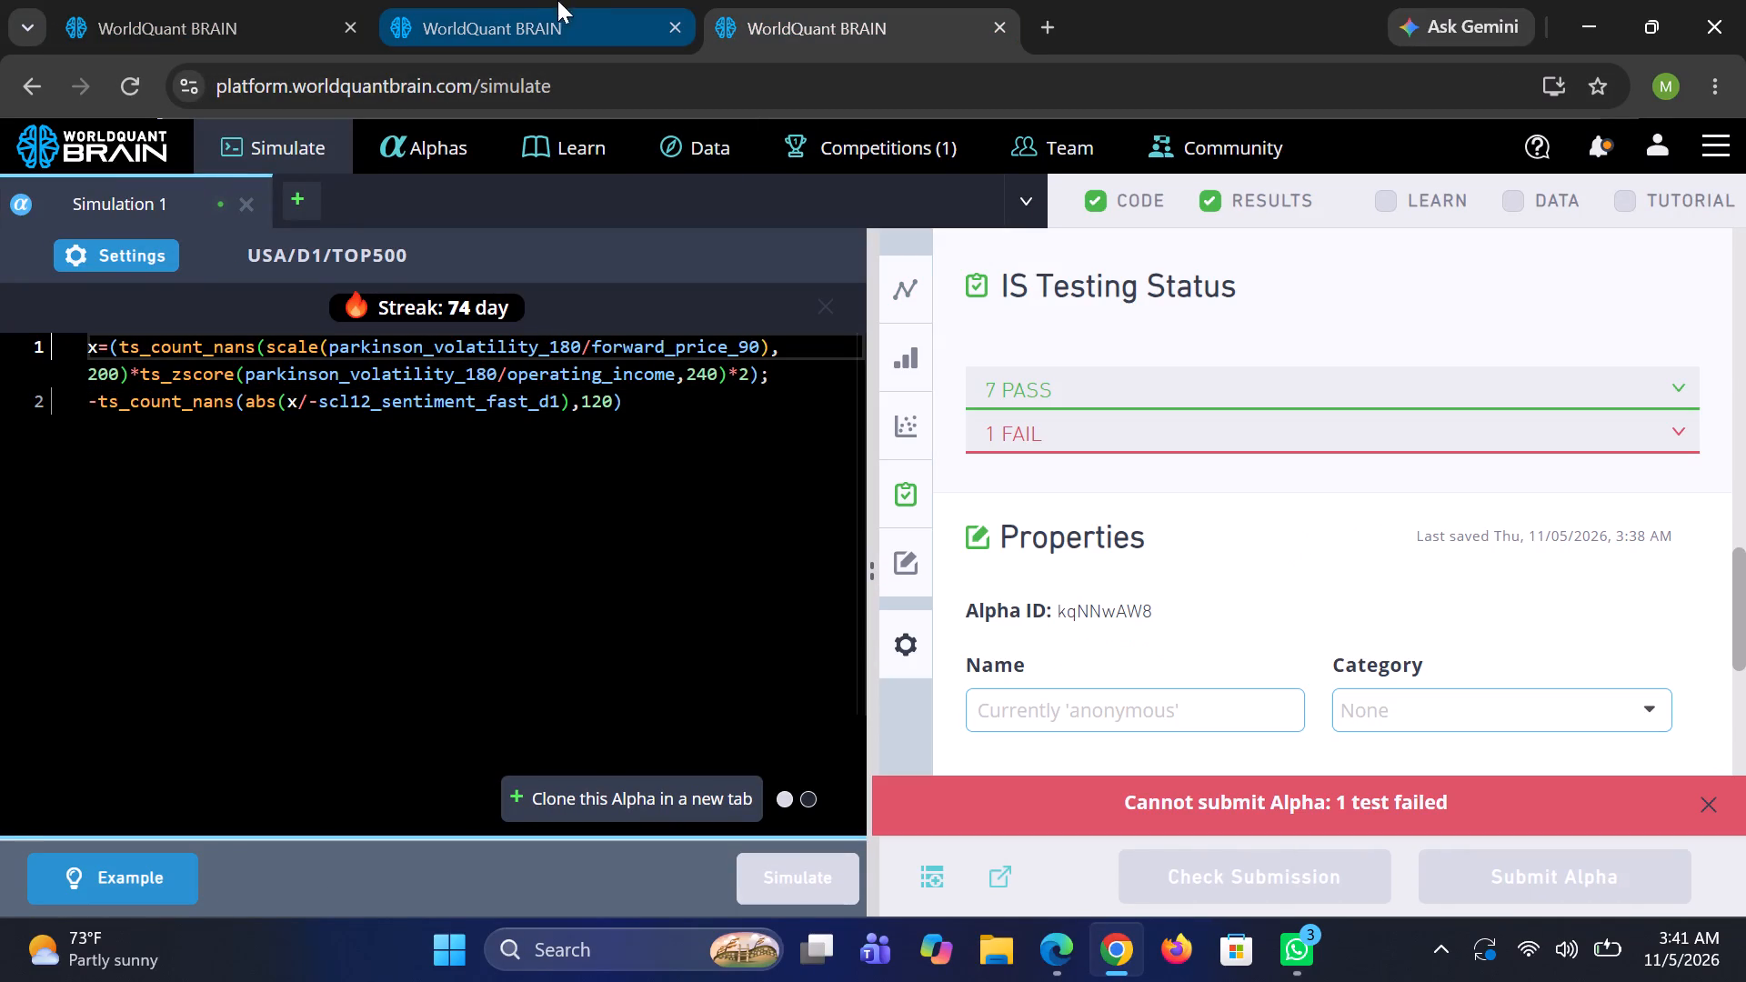
pyautogui.click(535, 3)
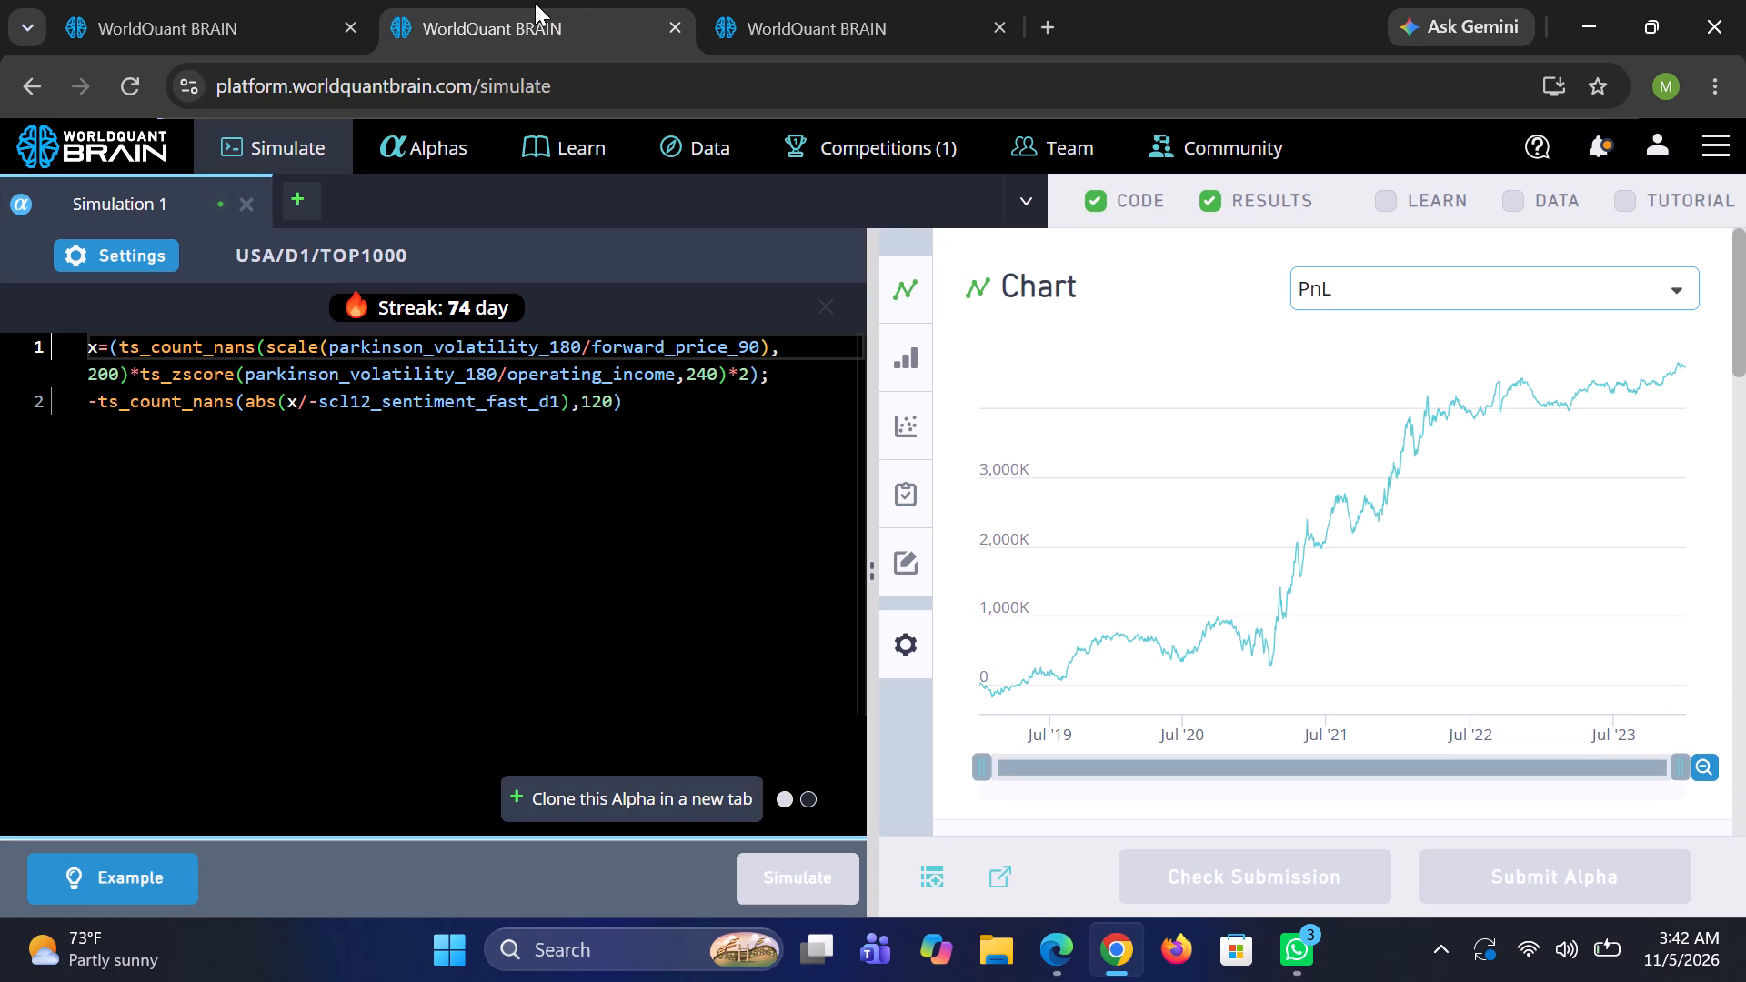
pyautogui.click(228, 5)
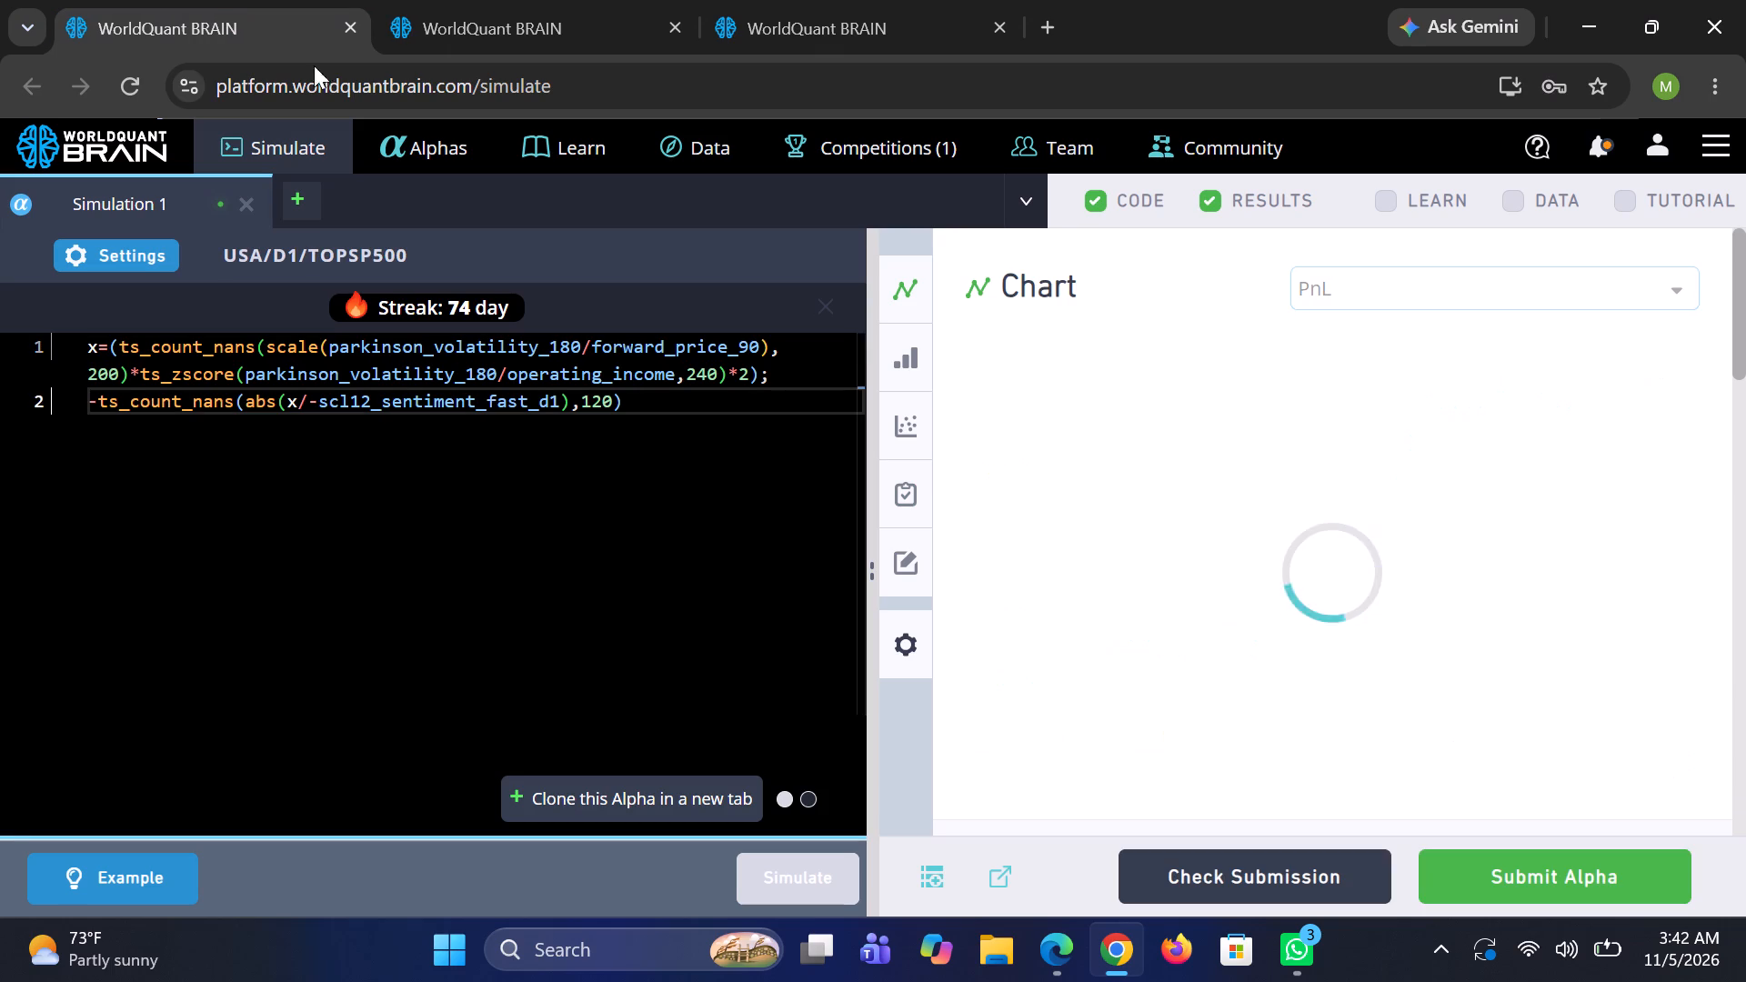
pyautogui.click(1320, 878)
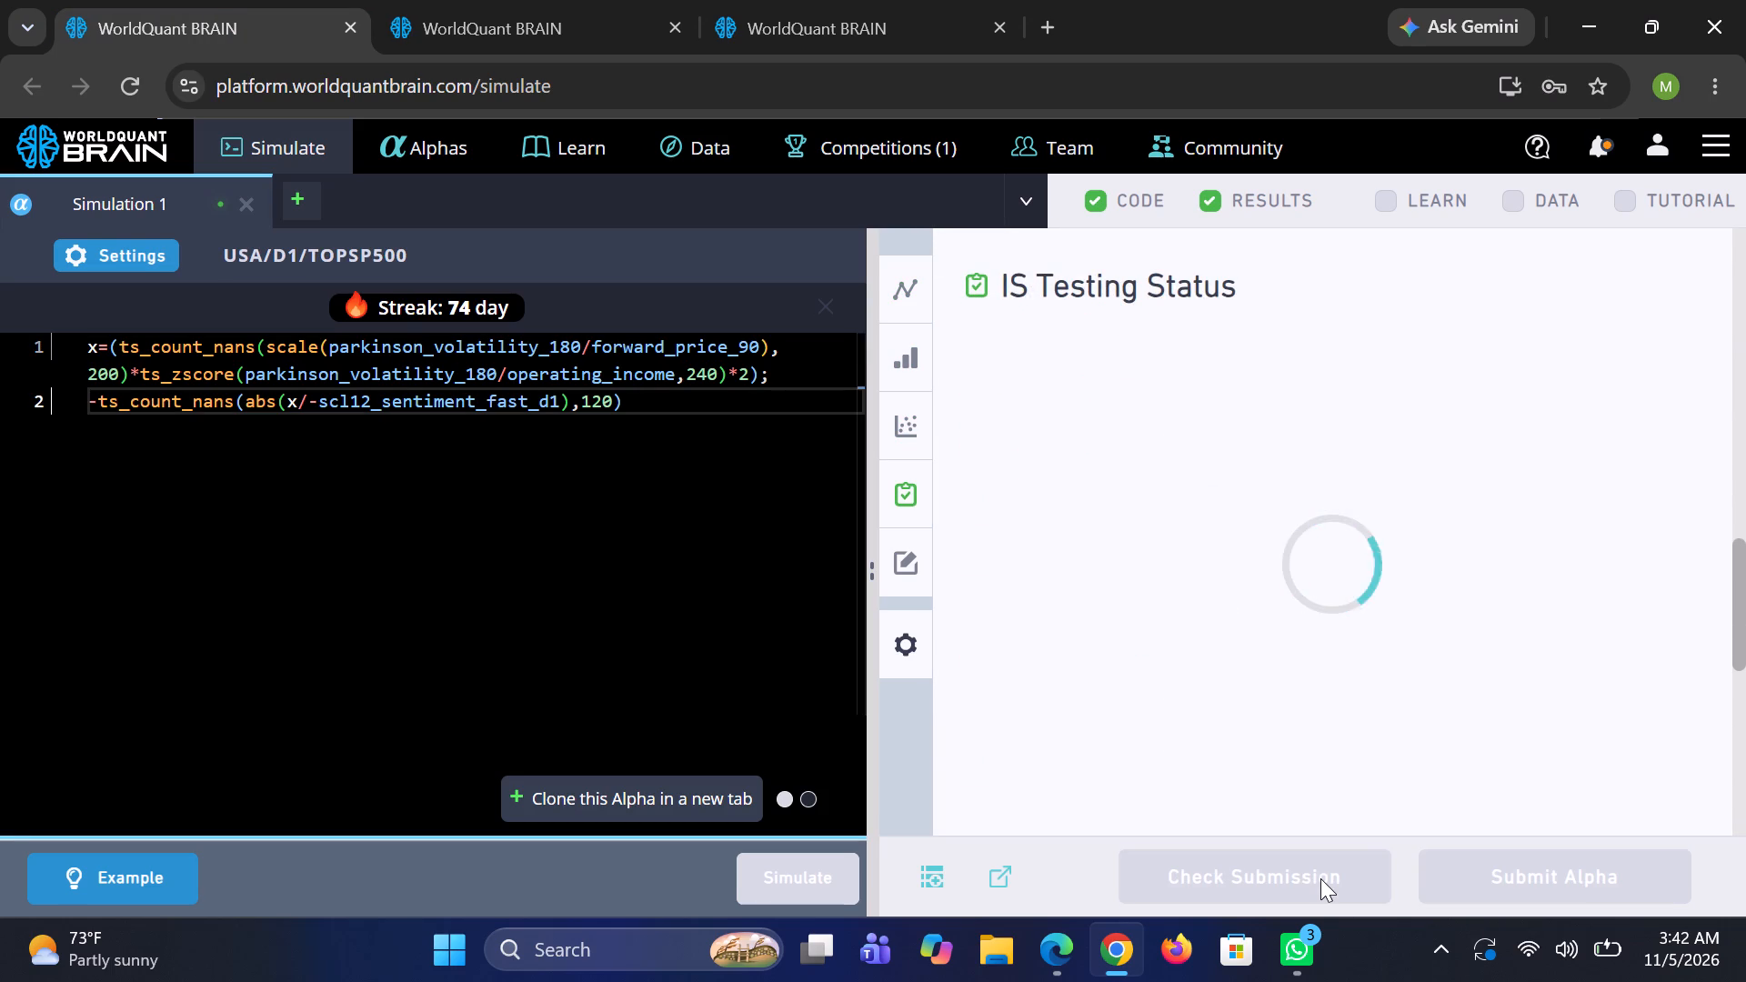